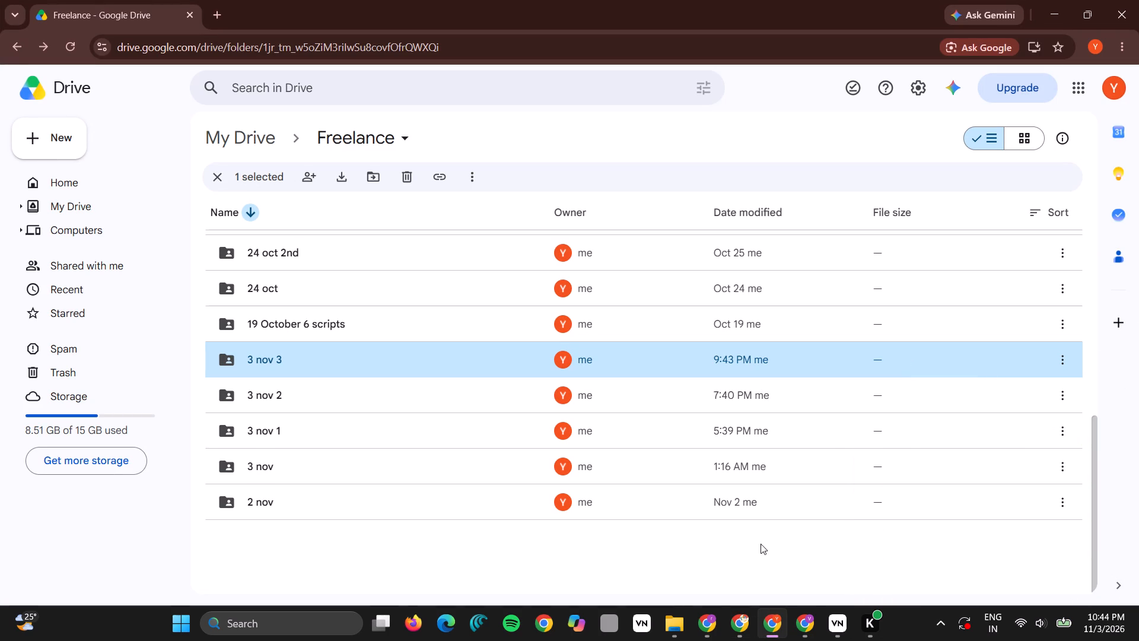
# Create a new folder named "3nov 5" inside the Freelance folder.
pyautogui.rightClick(752, 545)
pyautogui.click(815, 301)
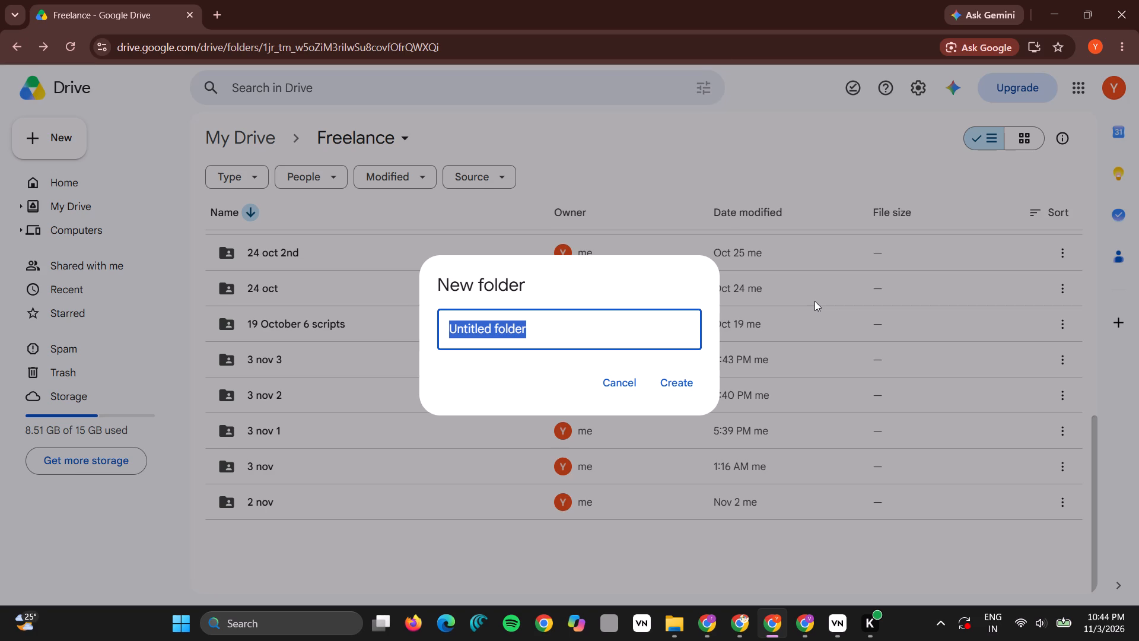
pyautogui.write('3nov 5')
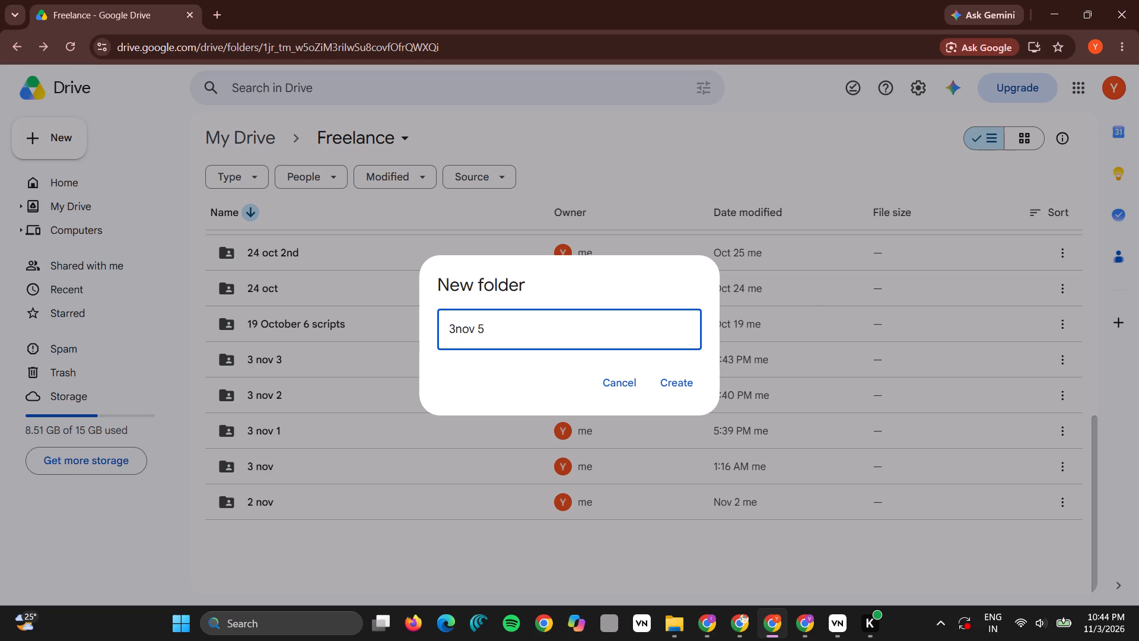
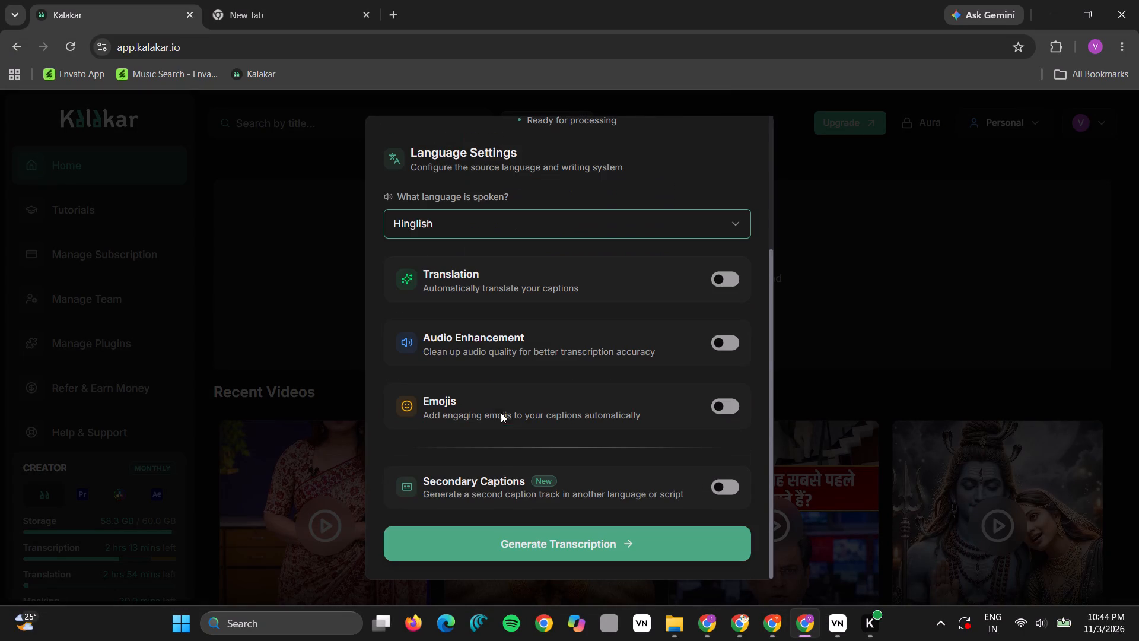
# Generate the transcription of the video in Kalakar with Hinglish as the spoken language.
pyautogui.click(496, 545)
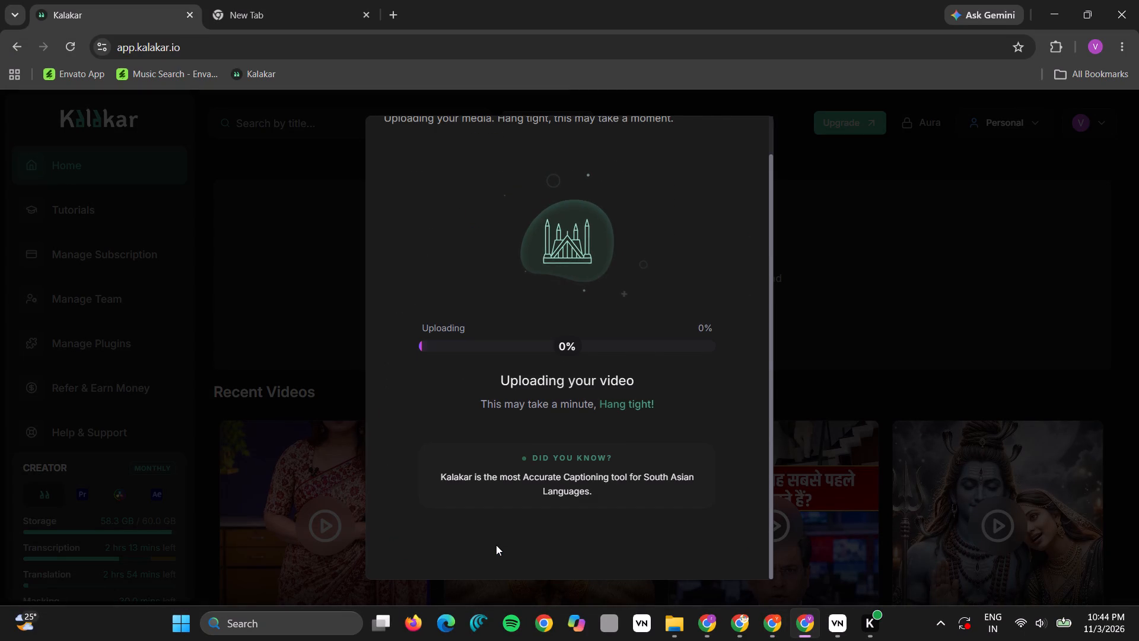
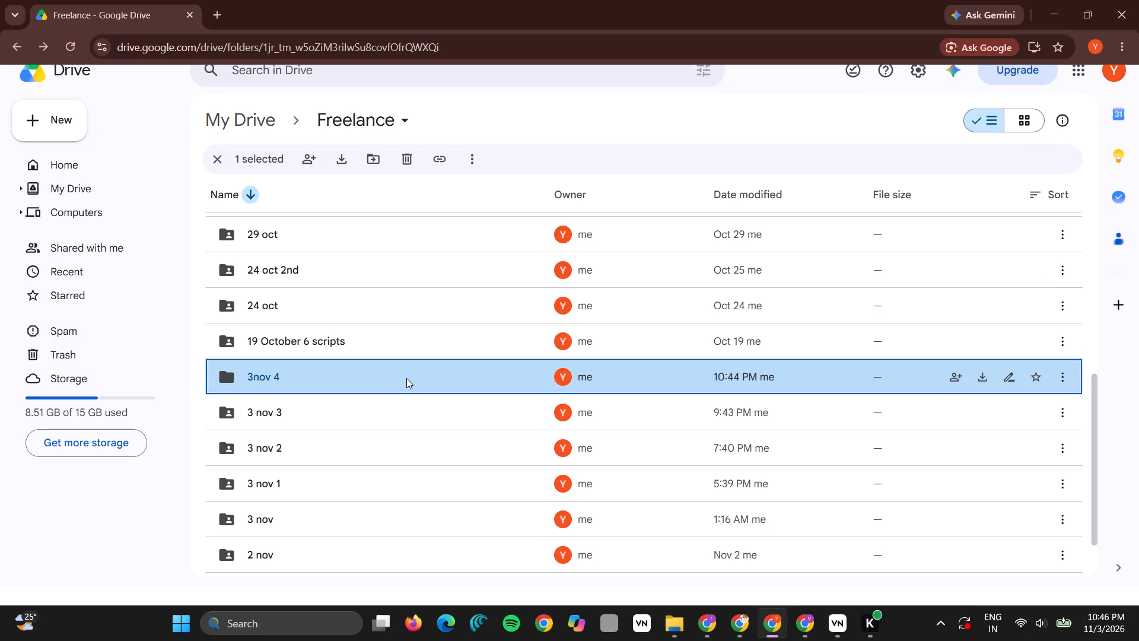
pyautogui.doubleClick(406, 378)
pyautogui.rightClick(406, 378)
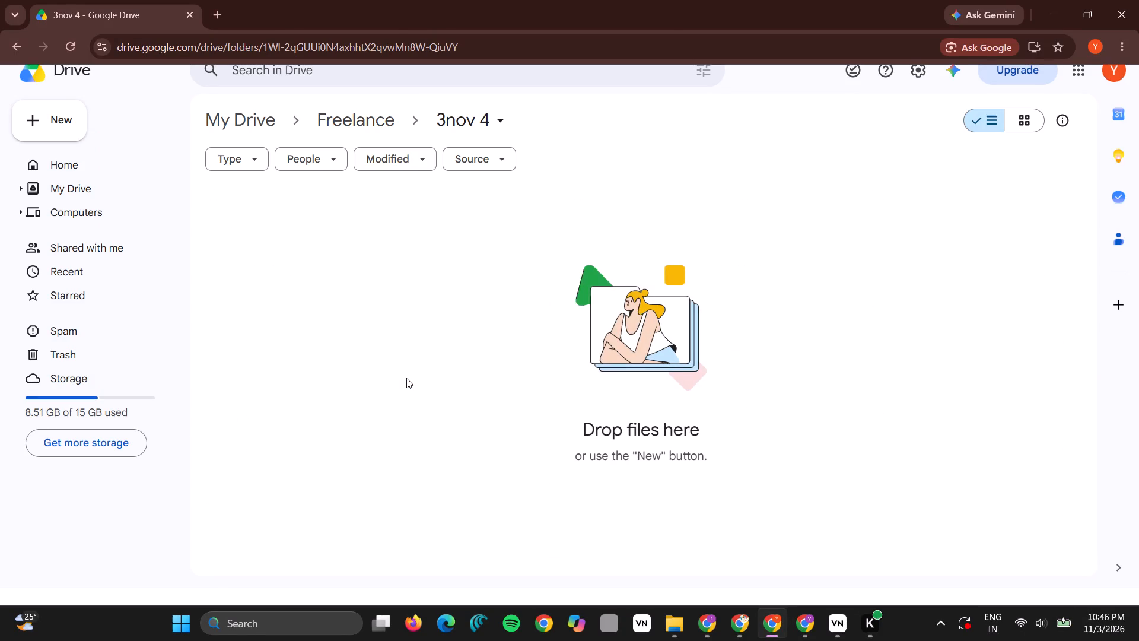
pyautogui.click(488, 132)
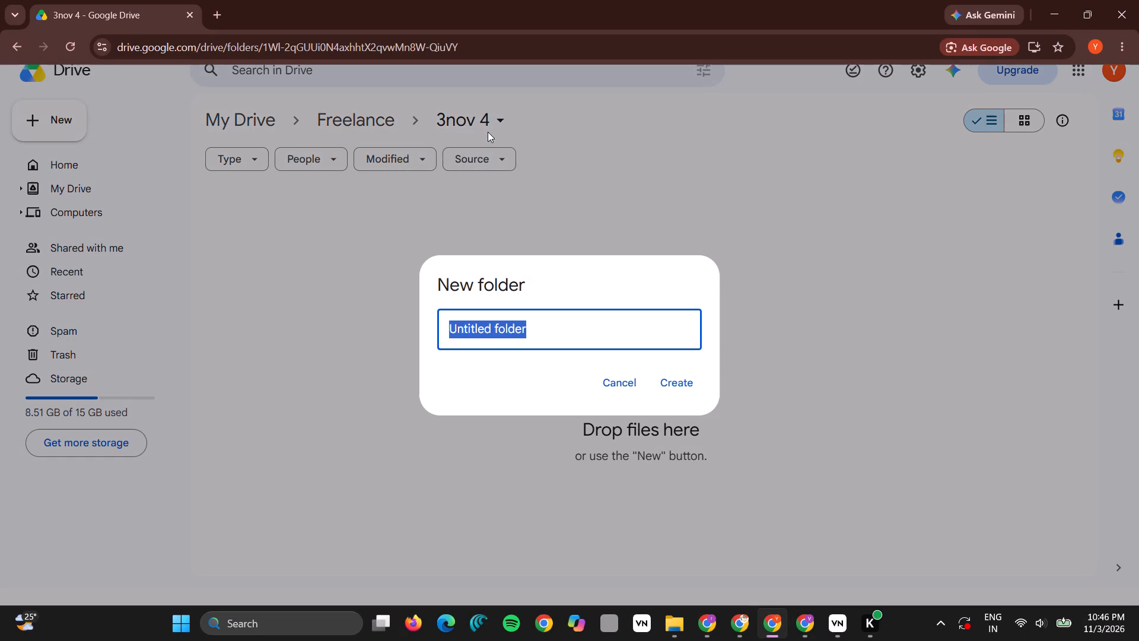
pyautogui.write('without sub')
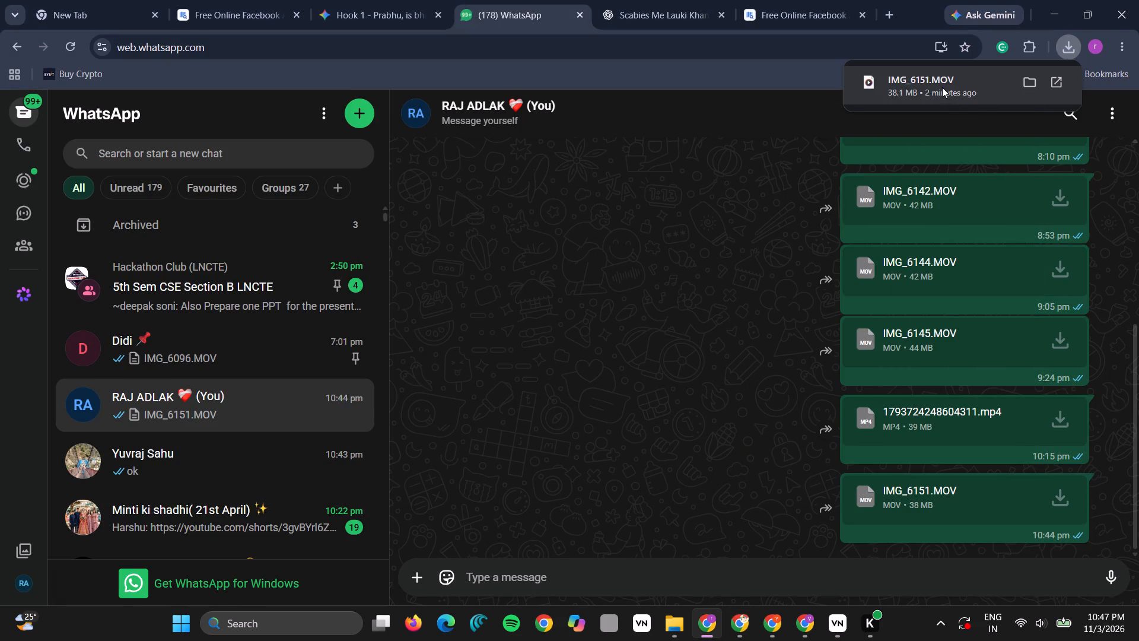
# Upload the downloaded IMG_6151.MOV from the WhatsApp browser window to the "without sub" folder in Google Drive.
pyautogui.moveTo(942, 87); pyautogui.dragTo(785, 621)
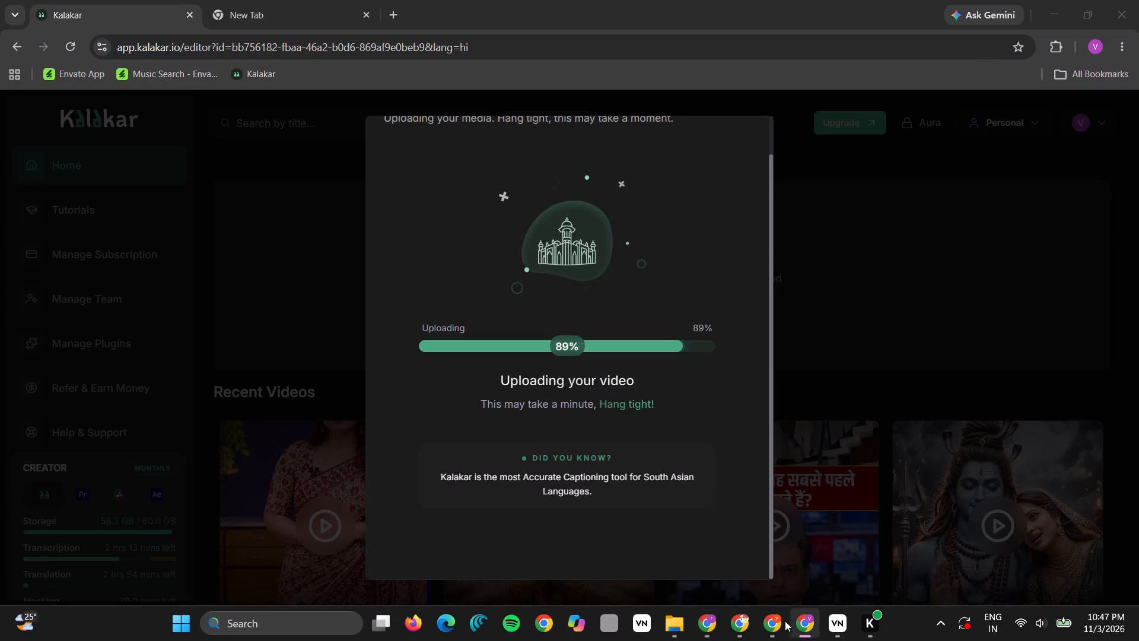
pyautogui.moveTo(785, 621); pyautogui.dragTo(567, 253)
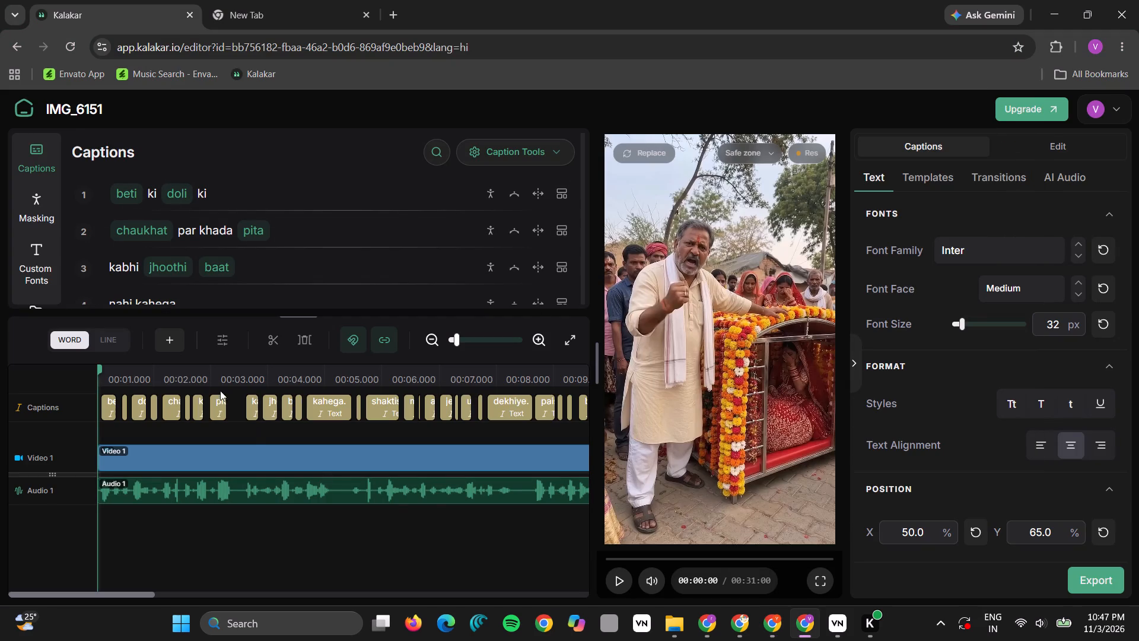
# In the Kalakar captions, merge "is shaktishali" into the preceding caption line "nahi kahega.".
pyautogui.scroll(-1, 234, 263)
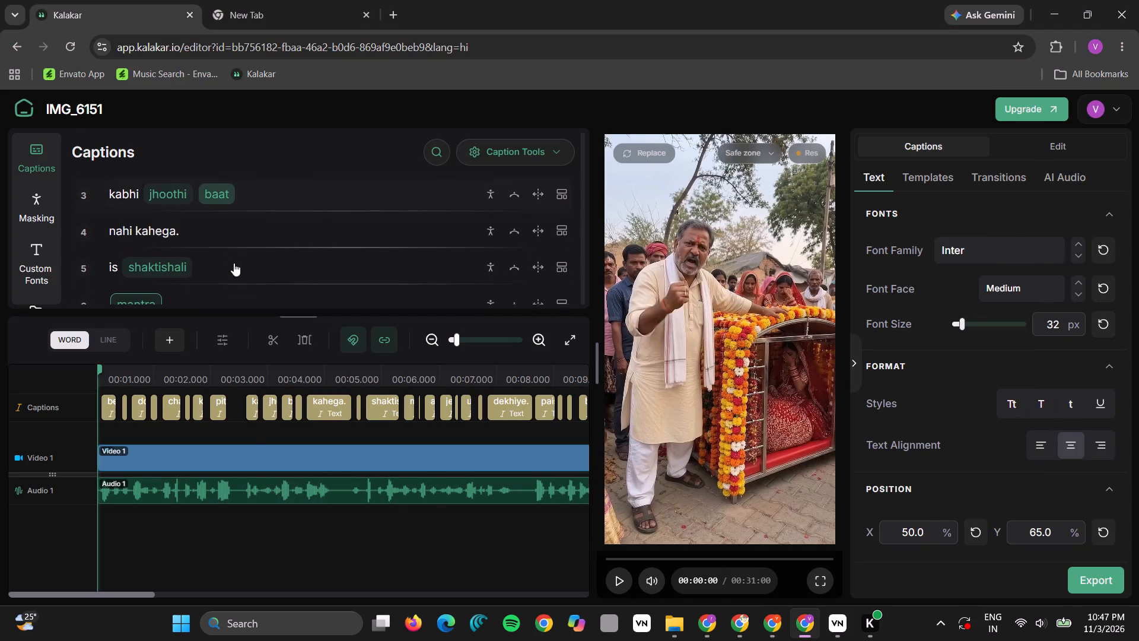
pyautogui.scroll(-1, 234, 263)
pyautogui.click(158, 259)
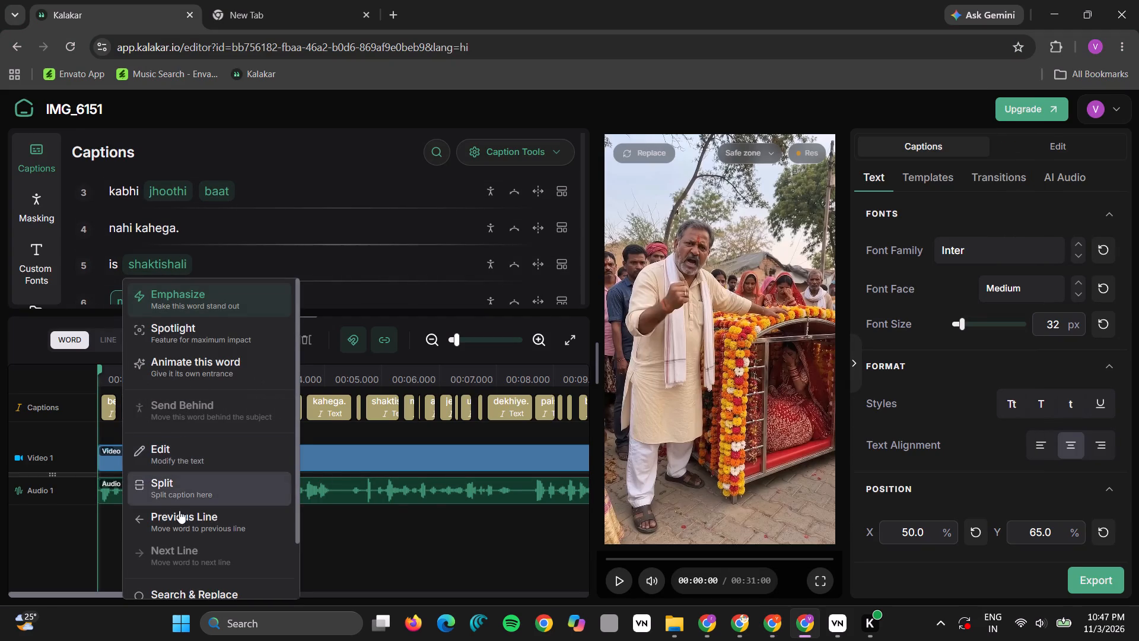
pyautogui.click(179, 515)
# Merge the "mantra" caption with the following lines so that it reads "mantra ko apne jeevan mein".
pyautogui.scroll(-1, 246, 244)
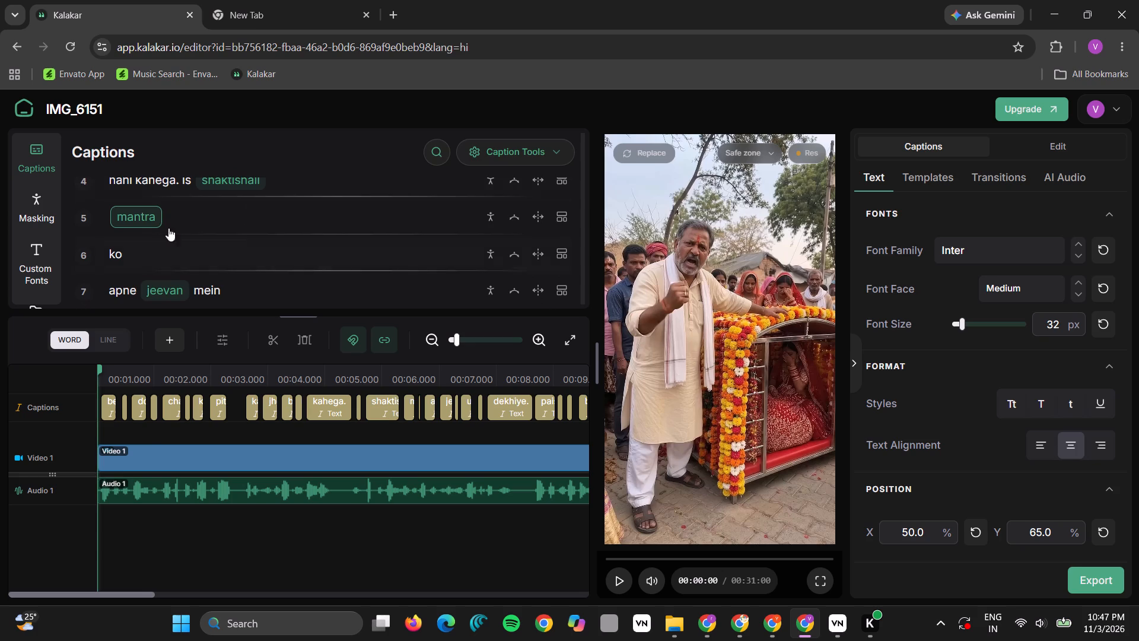
pyautogui.click(132, 219)
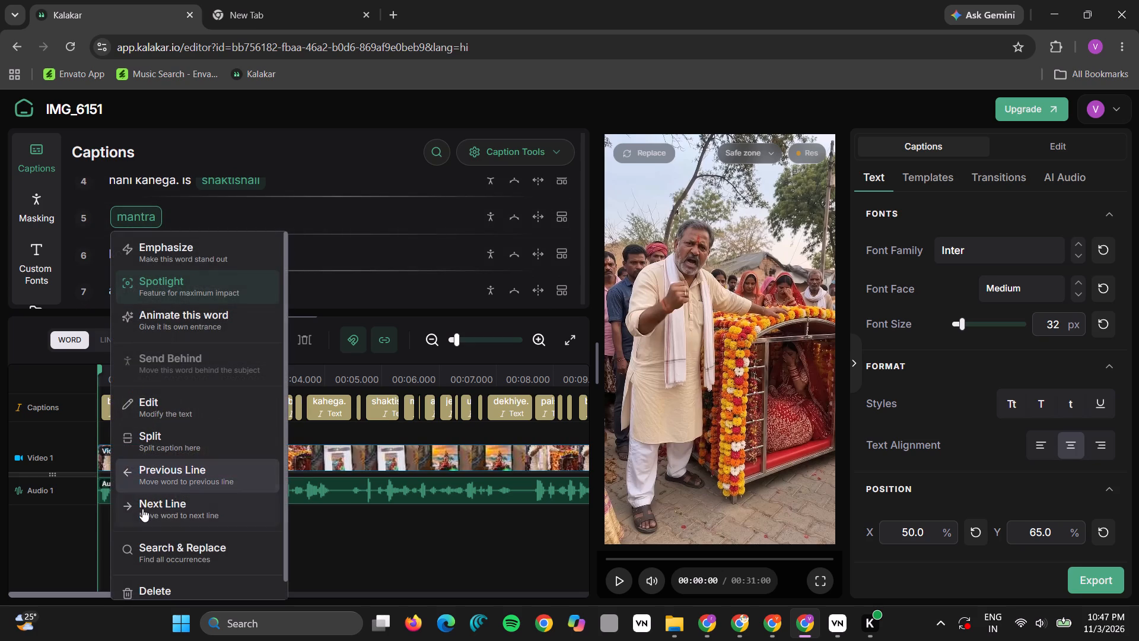
pyautogui.click(142, 509)
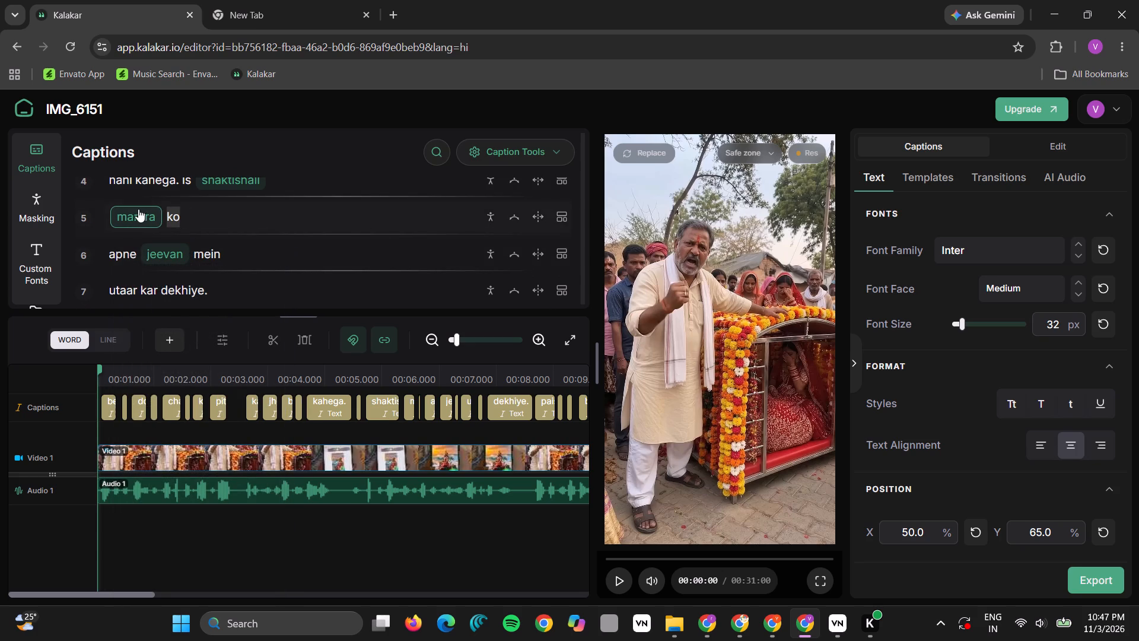
pyautogui.click(131, 209)
pyautogui.click(174, 500)
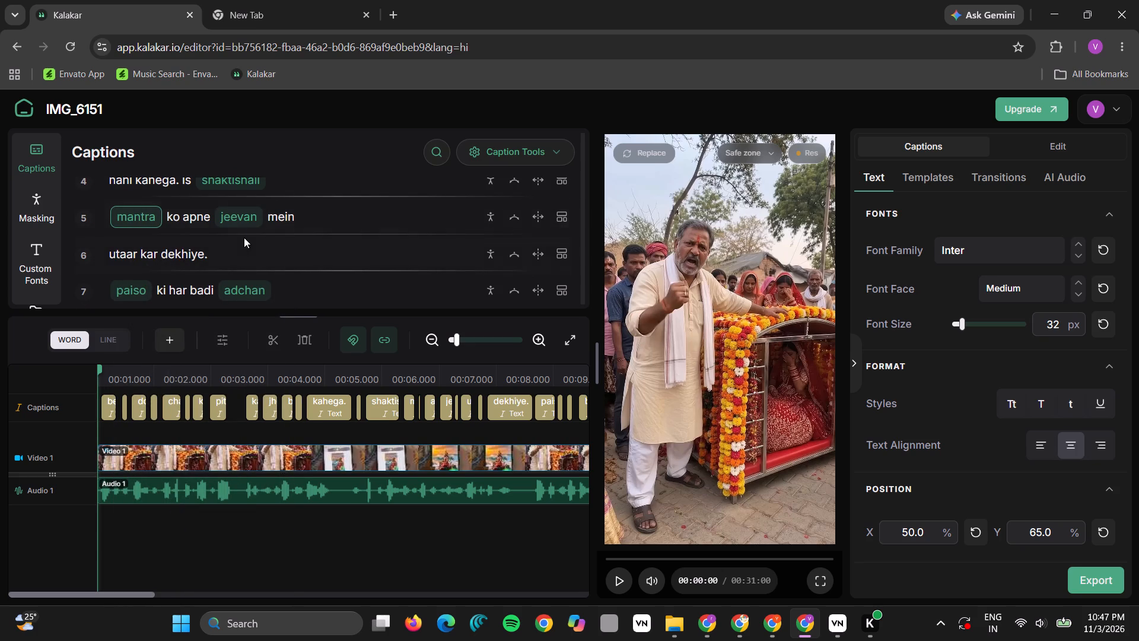
# Review the wording and line breaks of the captions following "mantra ko apne jeevan mein", through "bhagwan" and "ke".
pyautogui.scroll(-2, 244, 237)
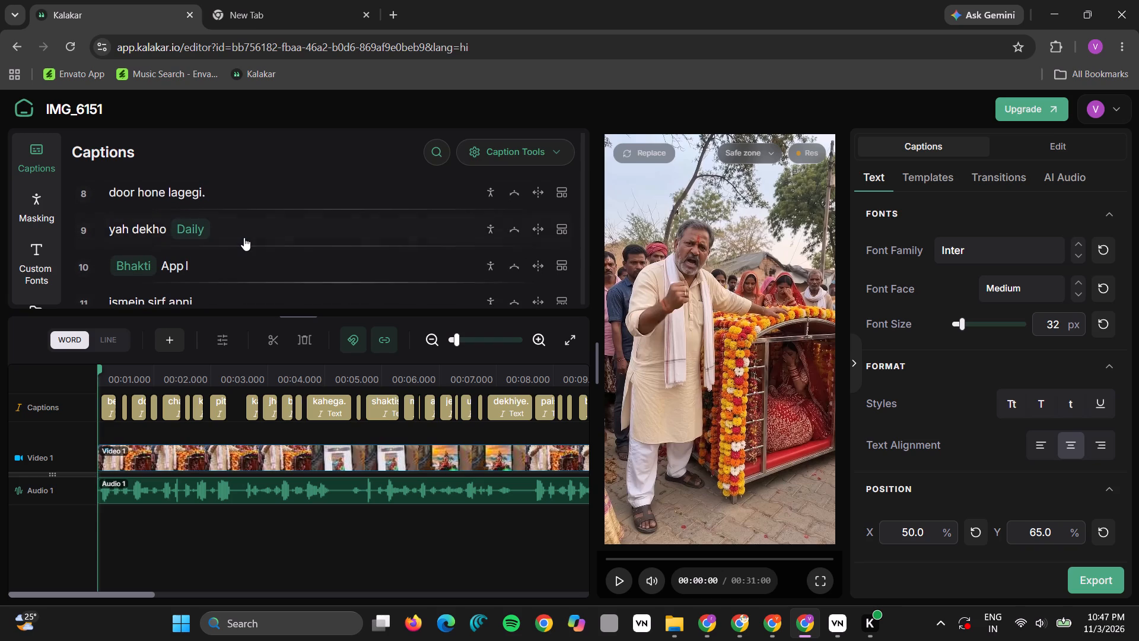
pyautogui.scroll(-3, 244, 237)
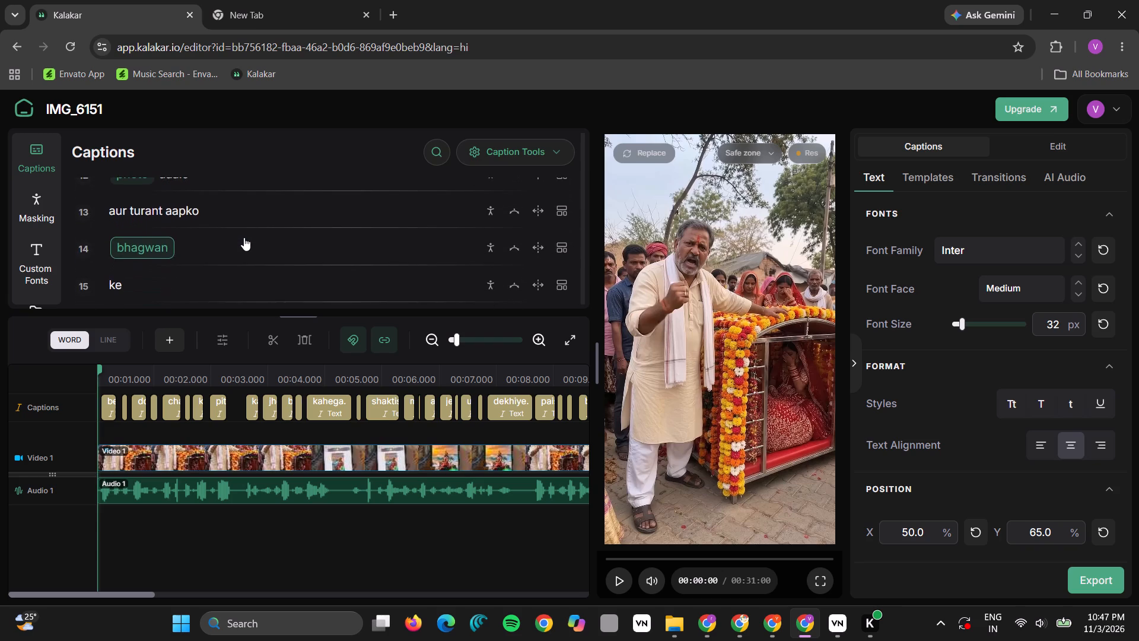
pyautogui.scroll(2, 244, 237)
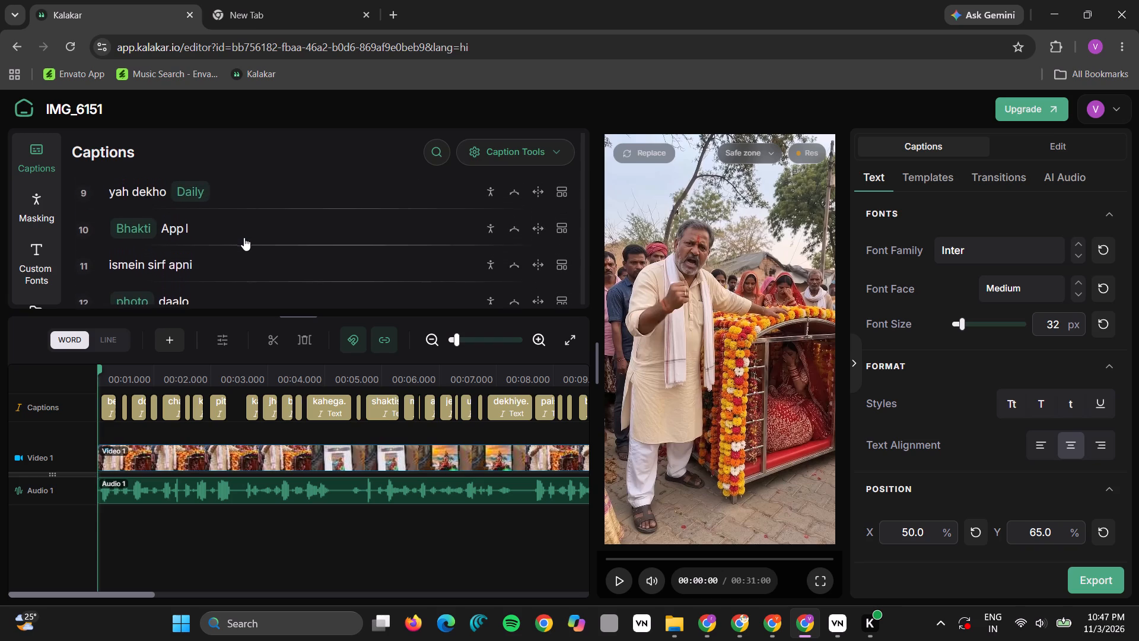
pyautogui.scroll(1, 244, 237)
pyautogui.scroll(-1, 191, 276)
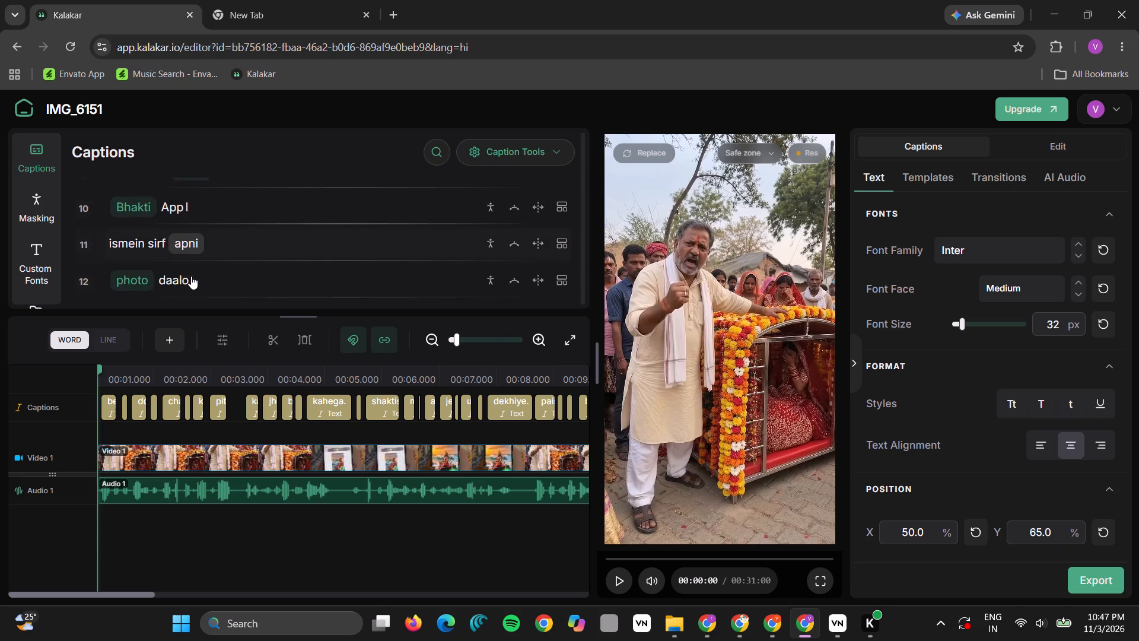
pyautogui.scroll(-1, 191, 276)
pyautogui.scroll(1, 192, 179)
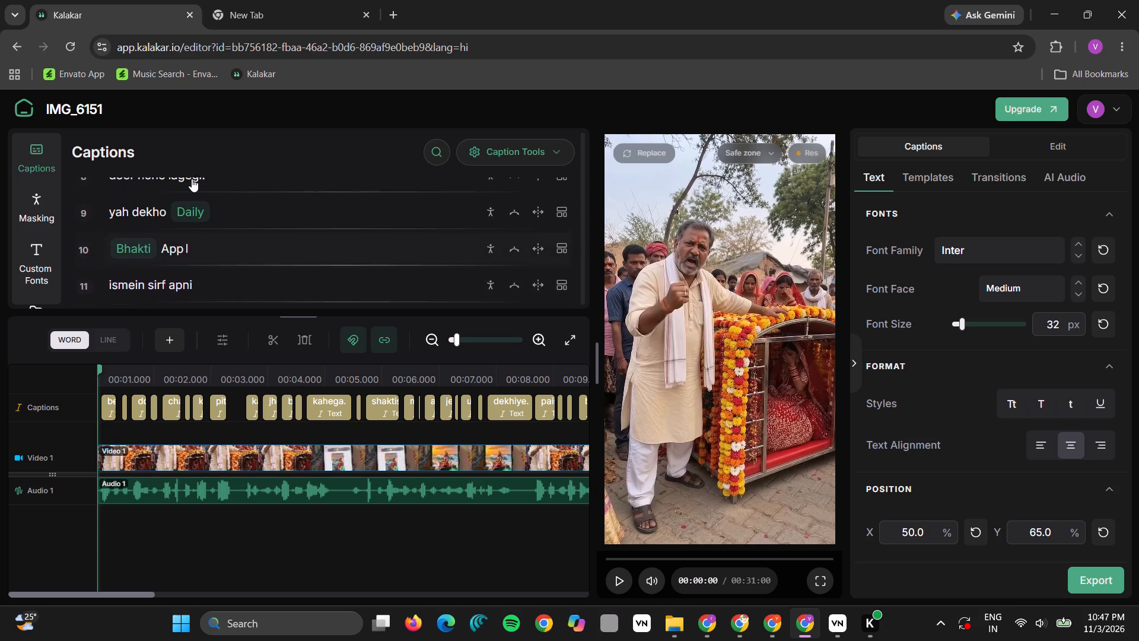
pyautogui.scroll(2, 192, 179)
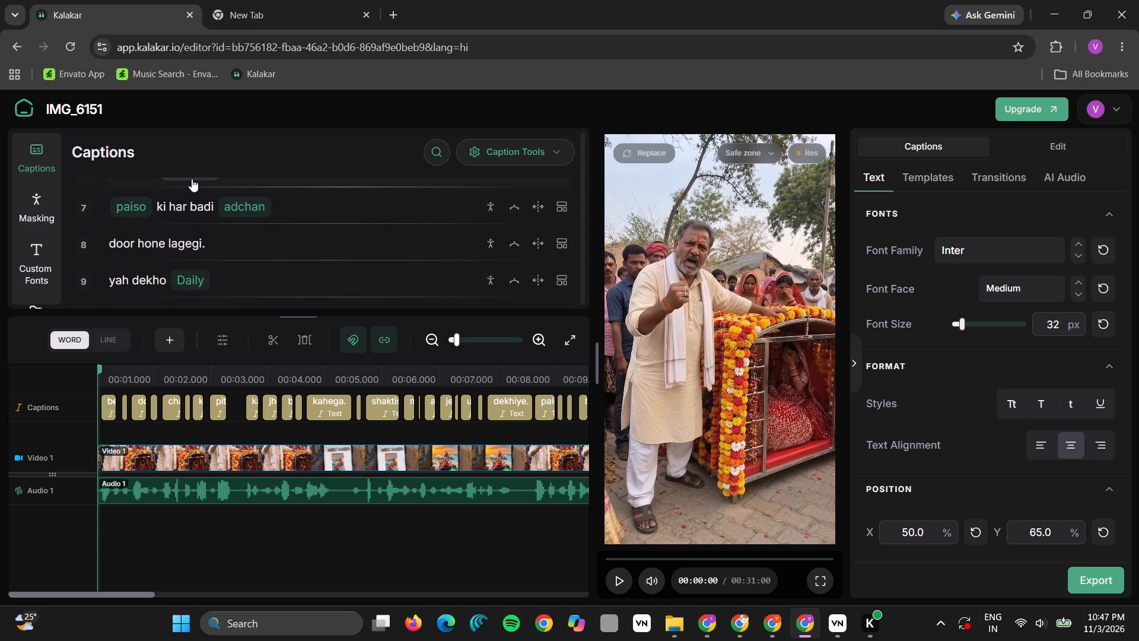
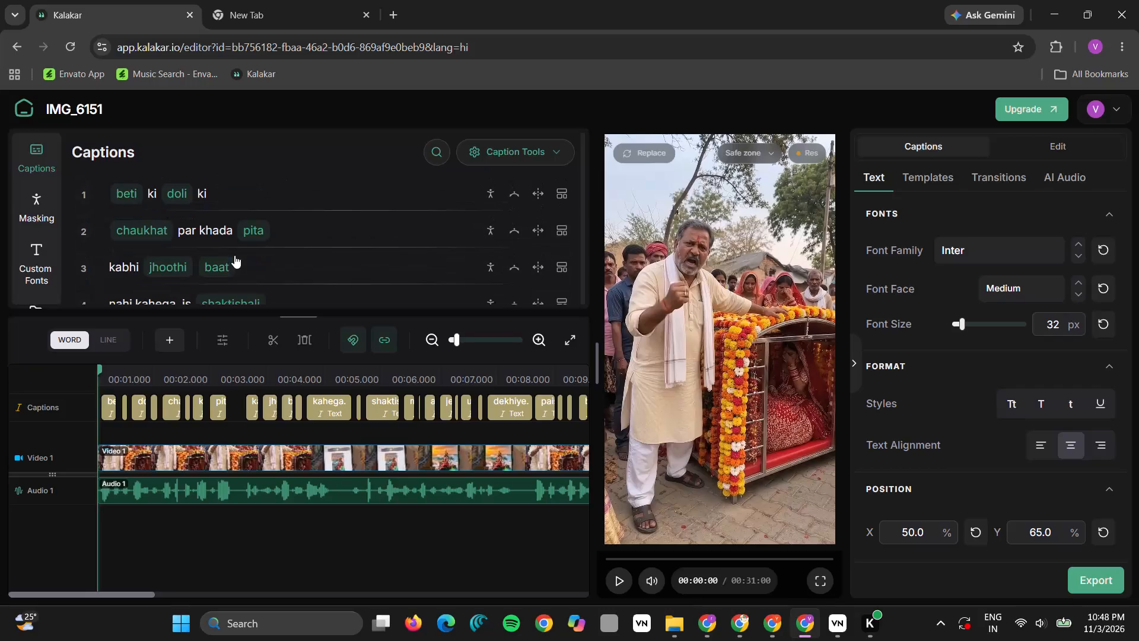
# Move "yah dekho" up to the preceding caption line so that it reads "door hone lagegi. yah dekho".
pyautogui.scroll(-3, 243, 281)
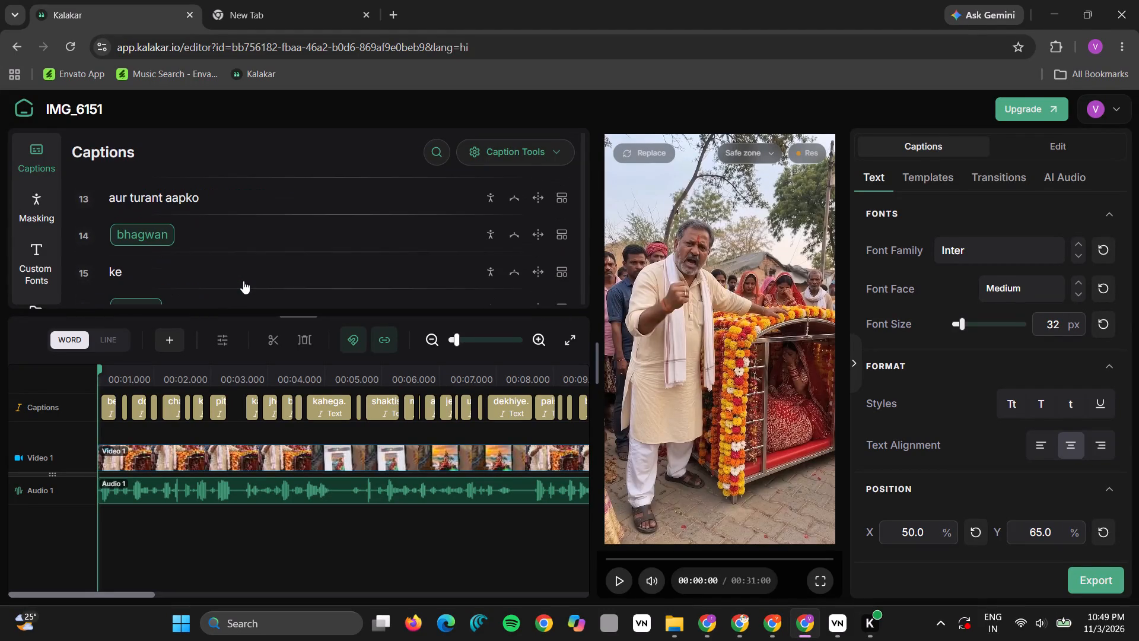
pyautogui.scroll(3, 243, 281)
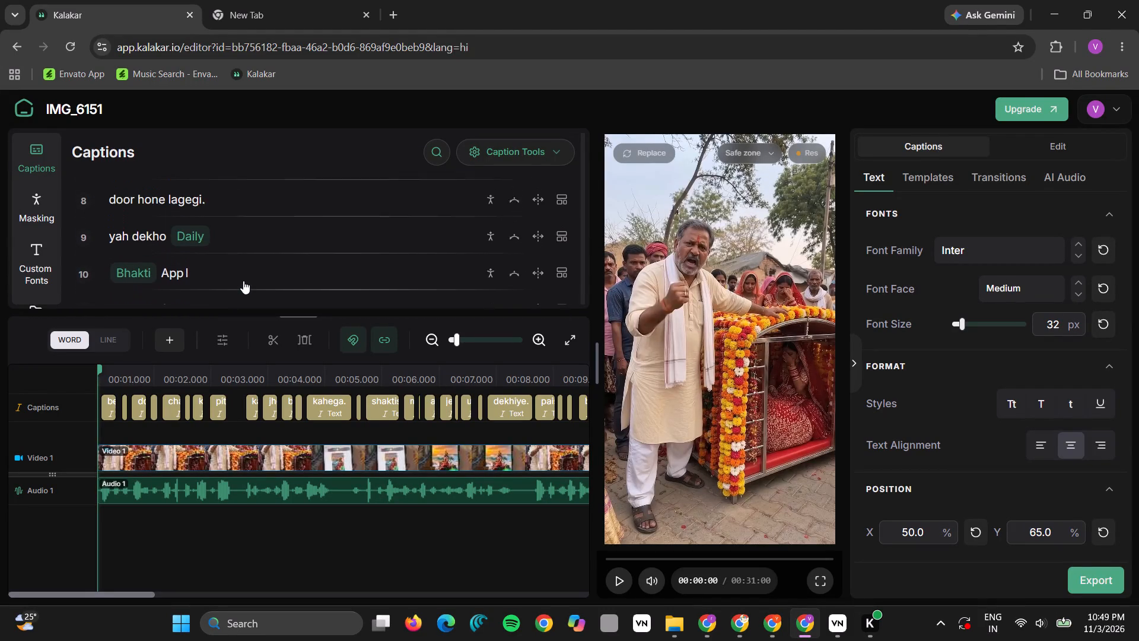
pyautogui.scroll(2, 243, 281)
pyautogui.click(151, 284)
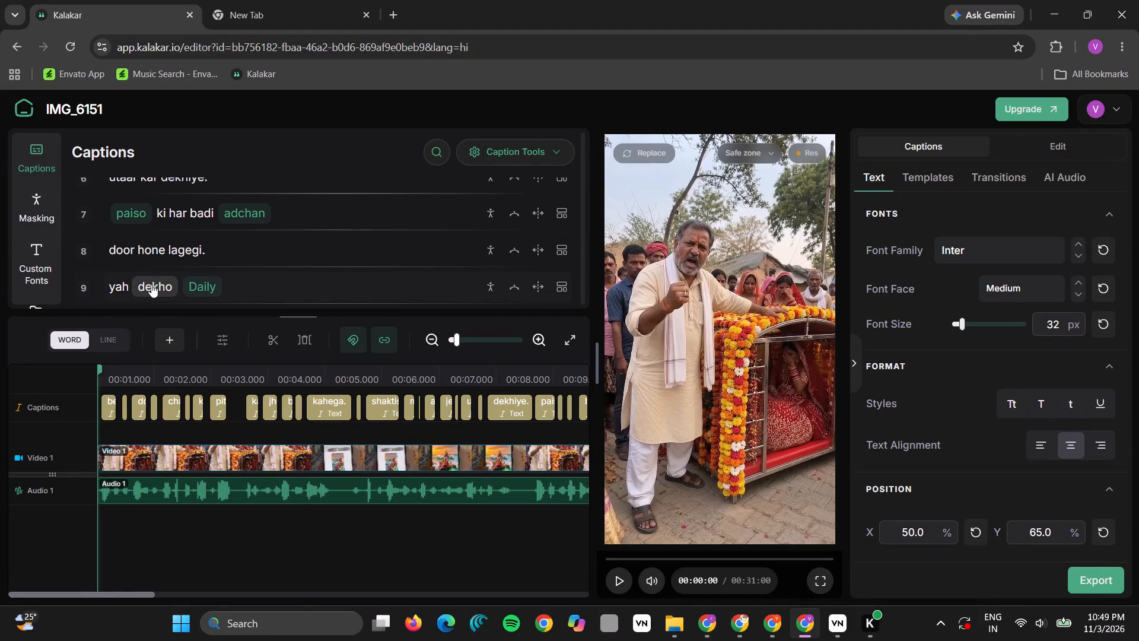
pyautogui.click(174, 540)
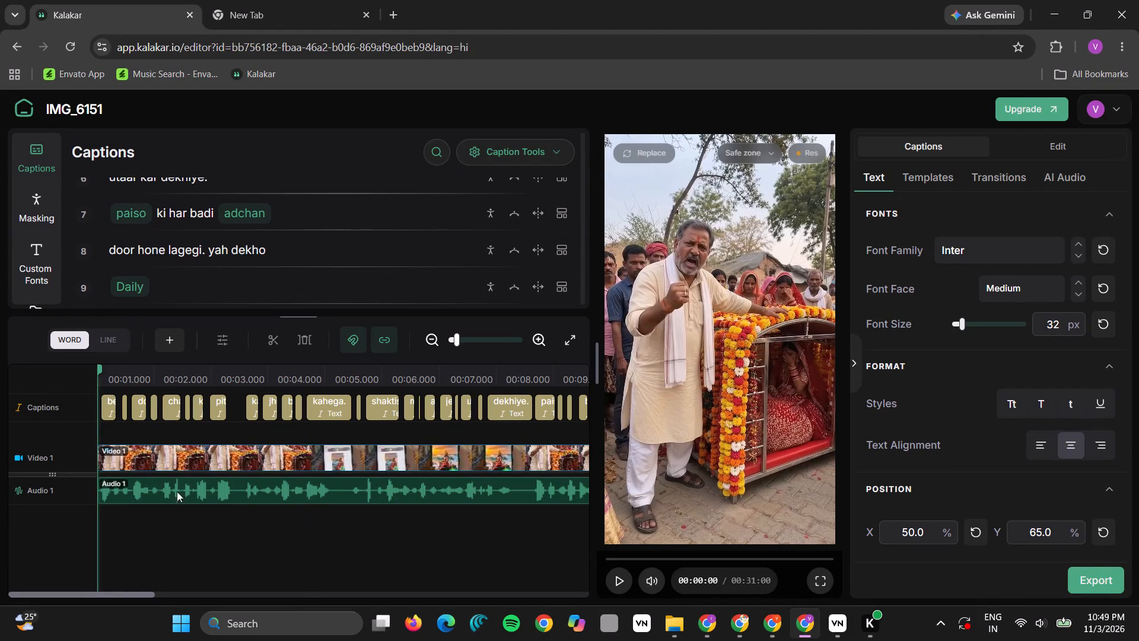
# Move "Daily" to the next caption line so that it reads "Daily Bhakti App।".
pyautogui.scroll(-1, 224, 245)
pyautogui.click(136, 236)
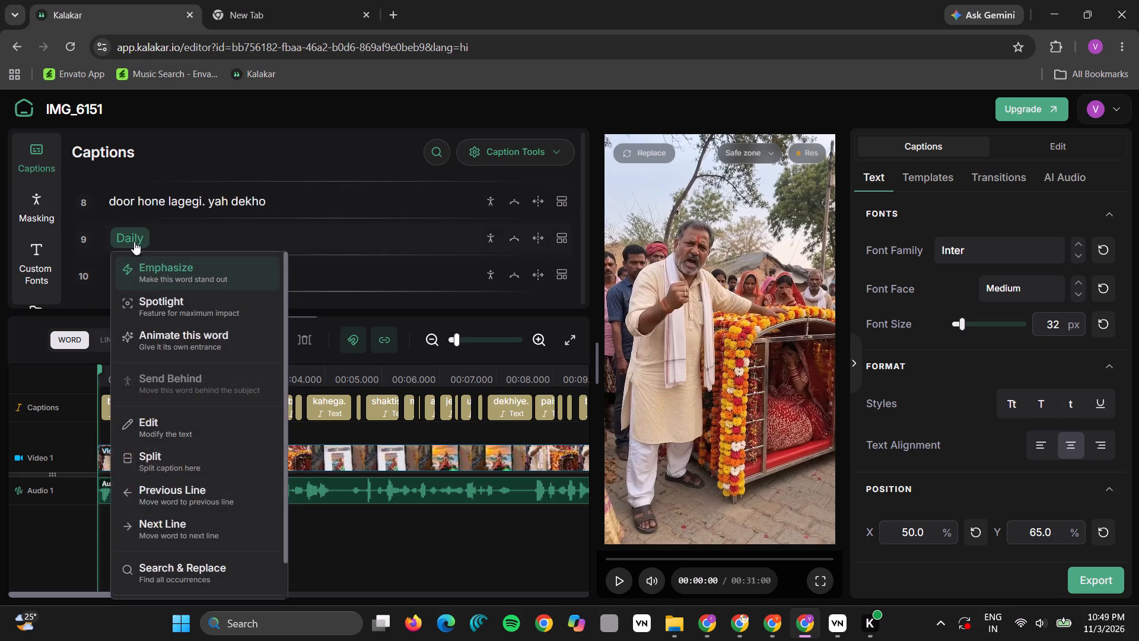
pyautogui.click(167, 529)
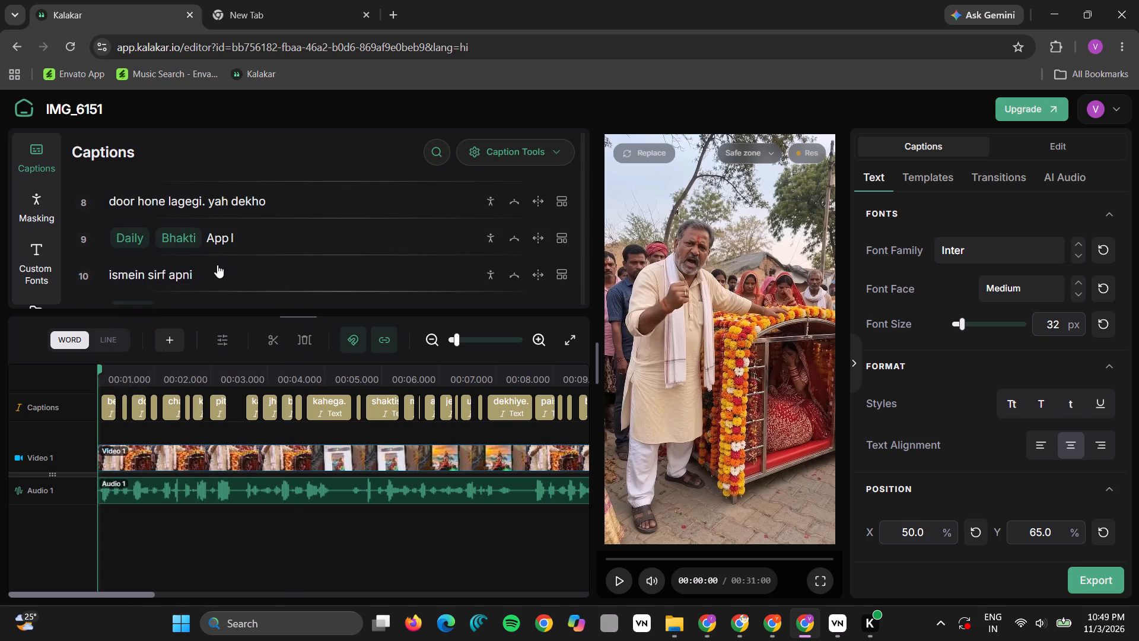
# Move "photo" up to the "ismein sirf apni" caption, and merge "aur turant aapko" into the "daalo" line.
pyautogui.scroll(-1, 221, 252)
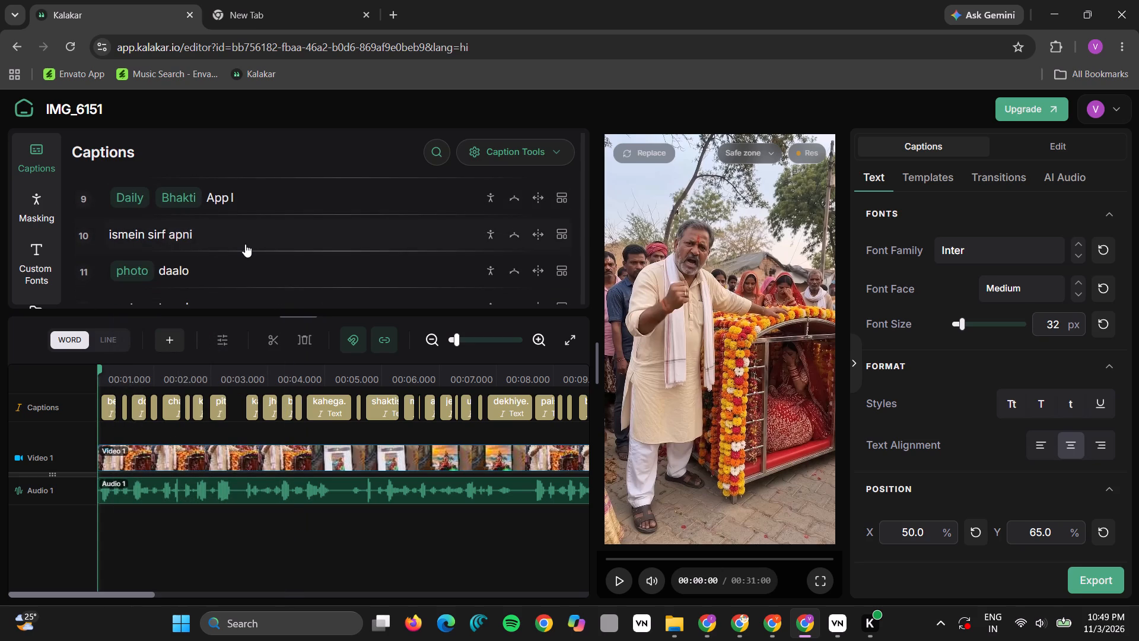
pyautogui.hscroll(1, 245, 244)
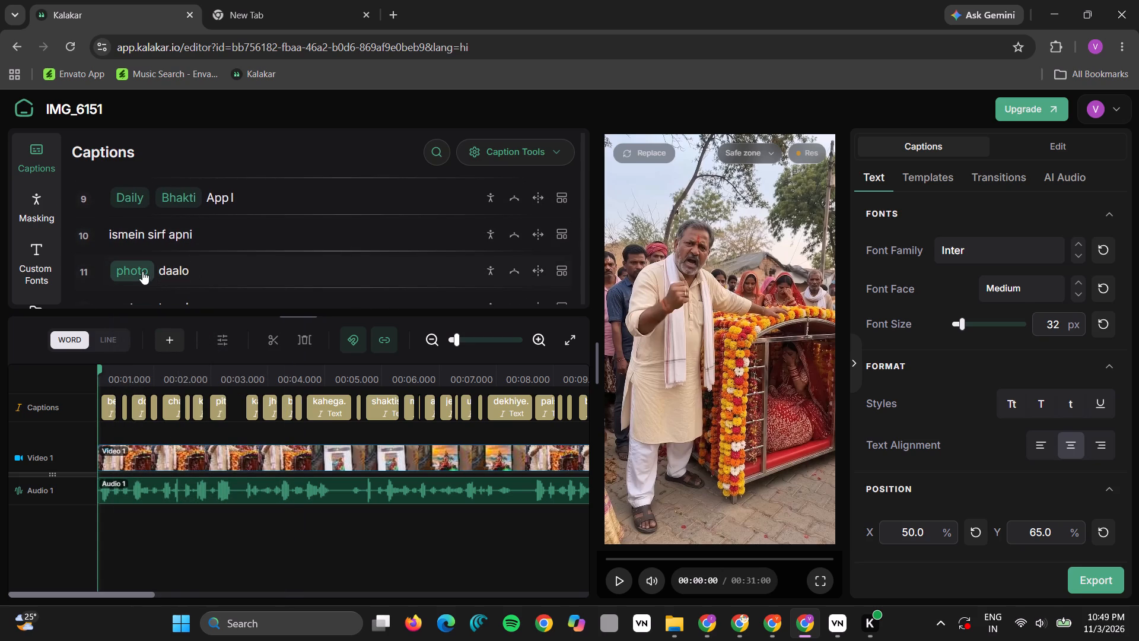
pyautogui.click(142, 271)
pyautogui.click(200, 516)
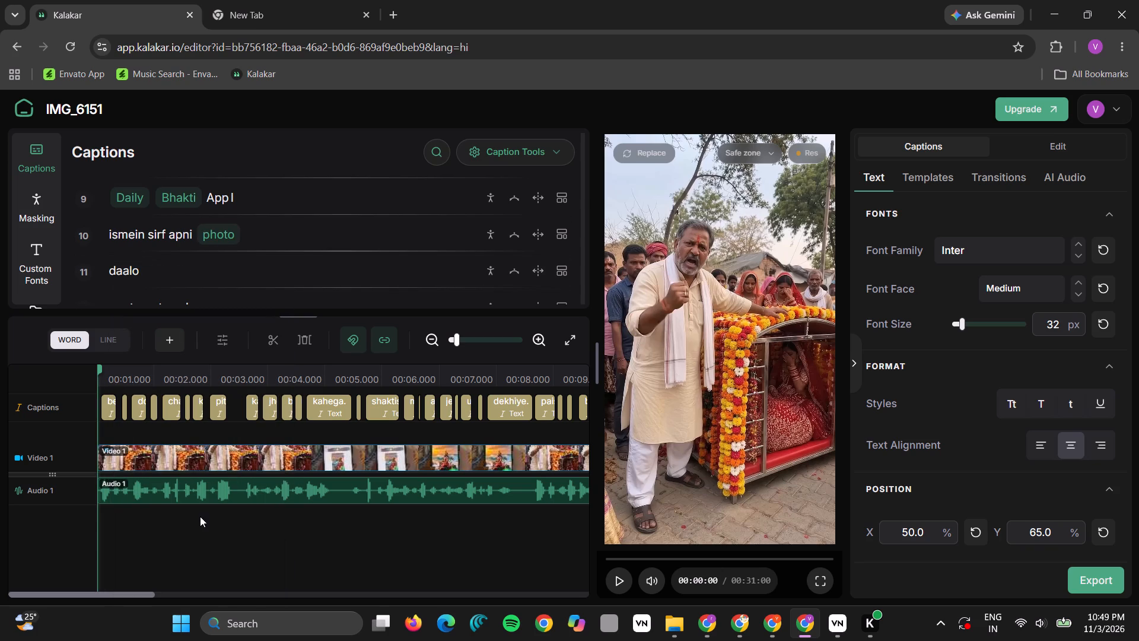
pyautogui.hscroll(1, 244, 266)
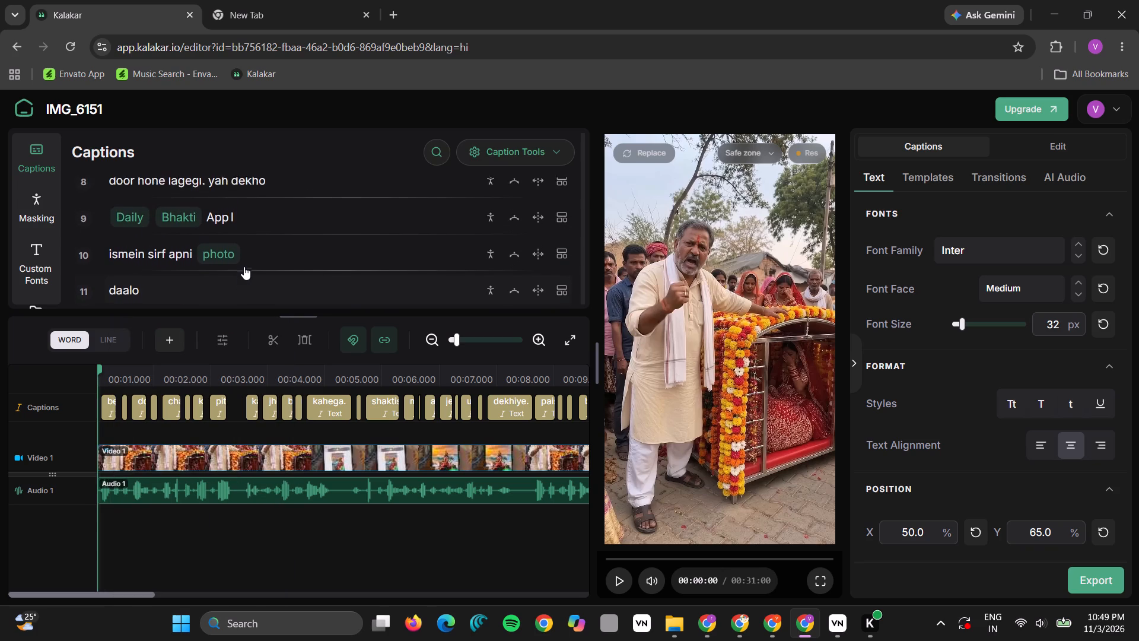
pyautogui.hscroll(1, 244, 266)
pyautogui.scroll(-1, 183, 291)
pyautogui.click(189, 260)
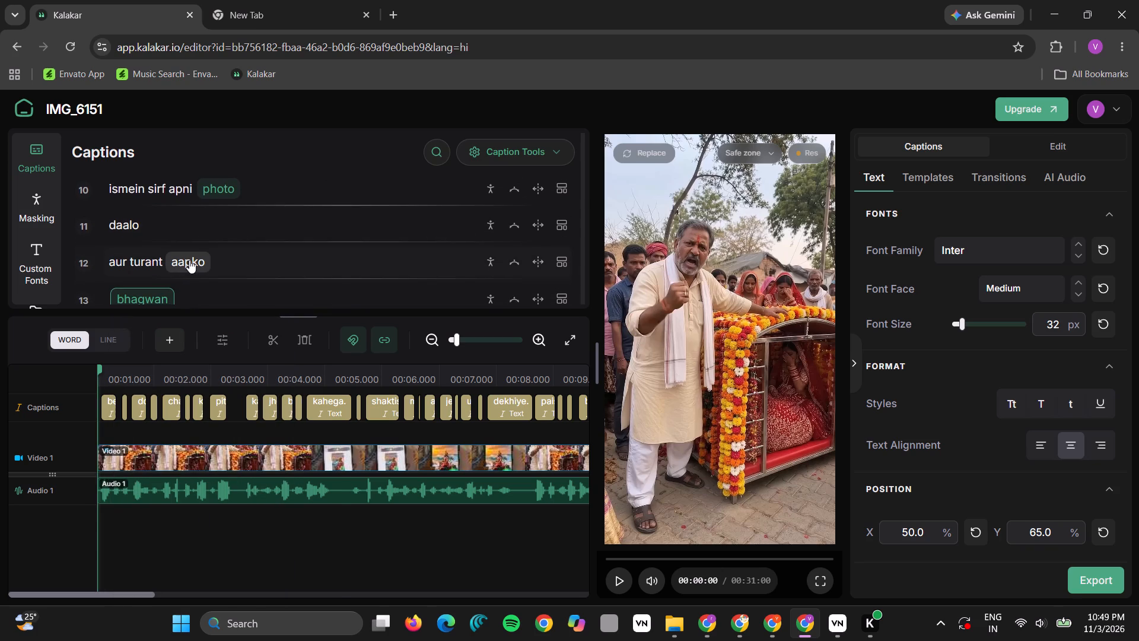
pyautogui.click(222, 508)
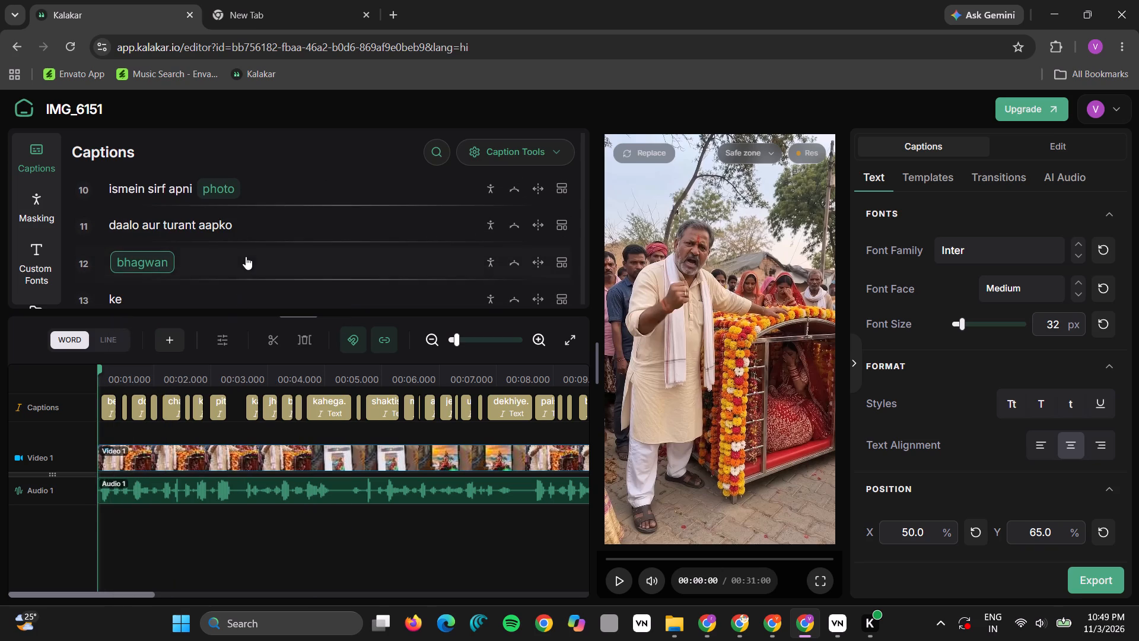
# Merge the "bhagwan" caption after "daalo aur turant aapko" with the following line so that it reads "bhagwan ke".
pyautogui.scroll(-1, 246, 256)
pyautogui.click(154, 208)
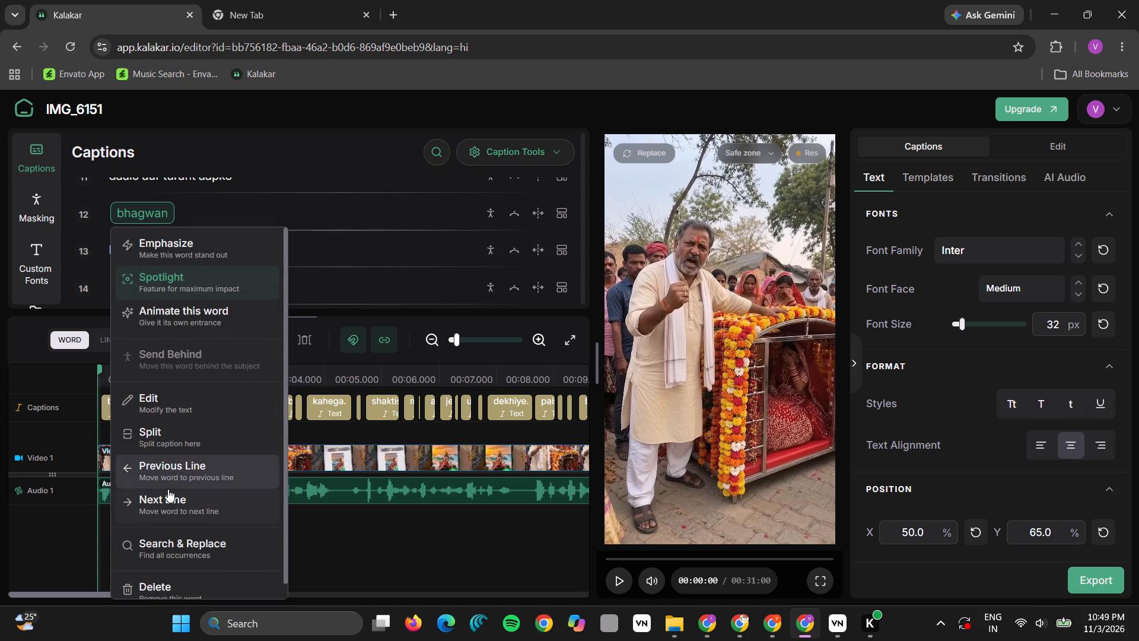
pyautogui.click(168, 489)
pyautogui.click(155, 205)
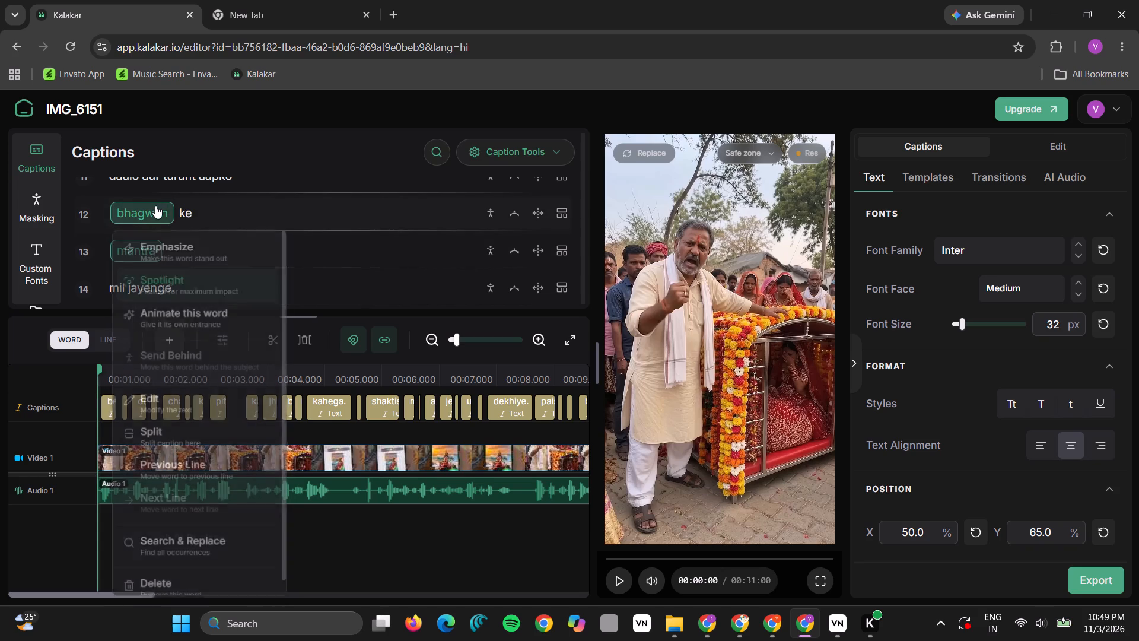
pyautogui.click(202, 211)
# Regroup the captions after "bhagwan ke" so that "mil jayenge. vah" forms one line and "bhi aapke naam" moves to the next.
pyautogui.click(141, 240)
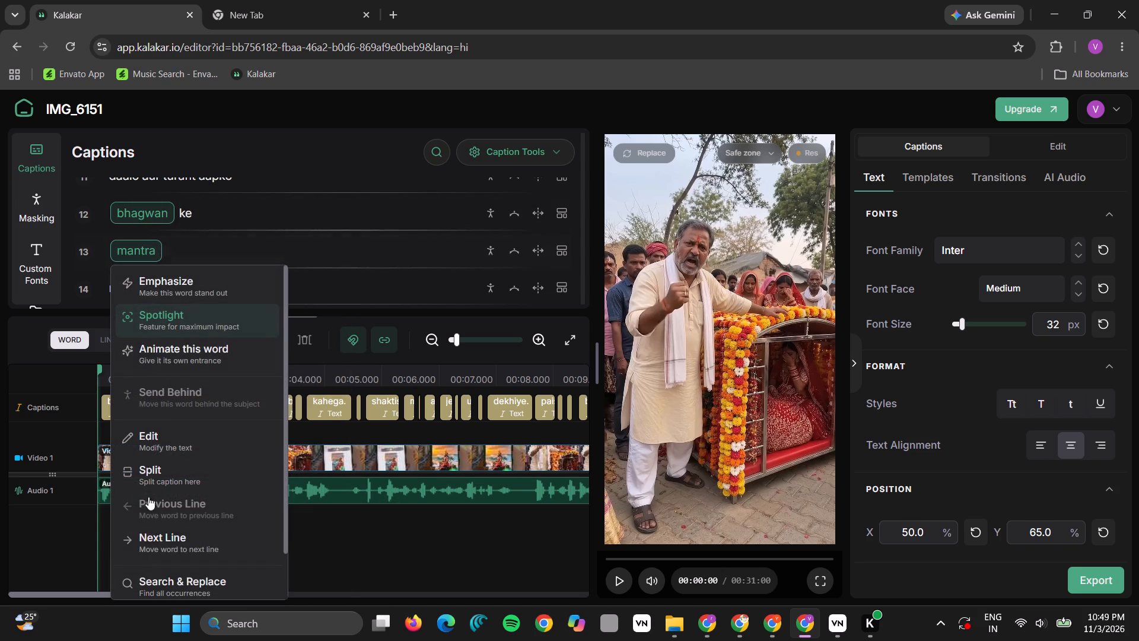
pyautogui.click(147, 541)
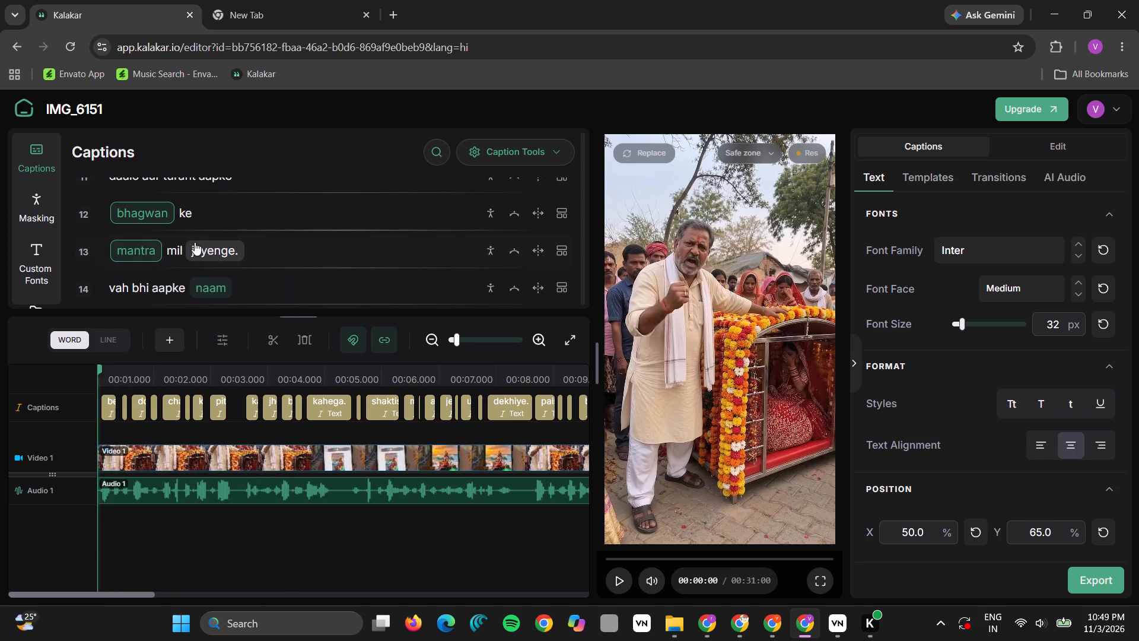
pyautogui.click(175, 244)
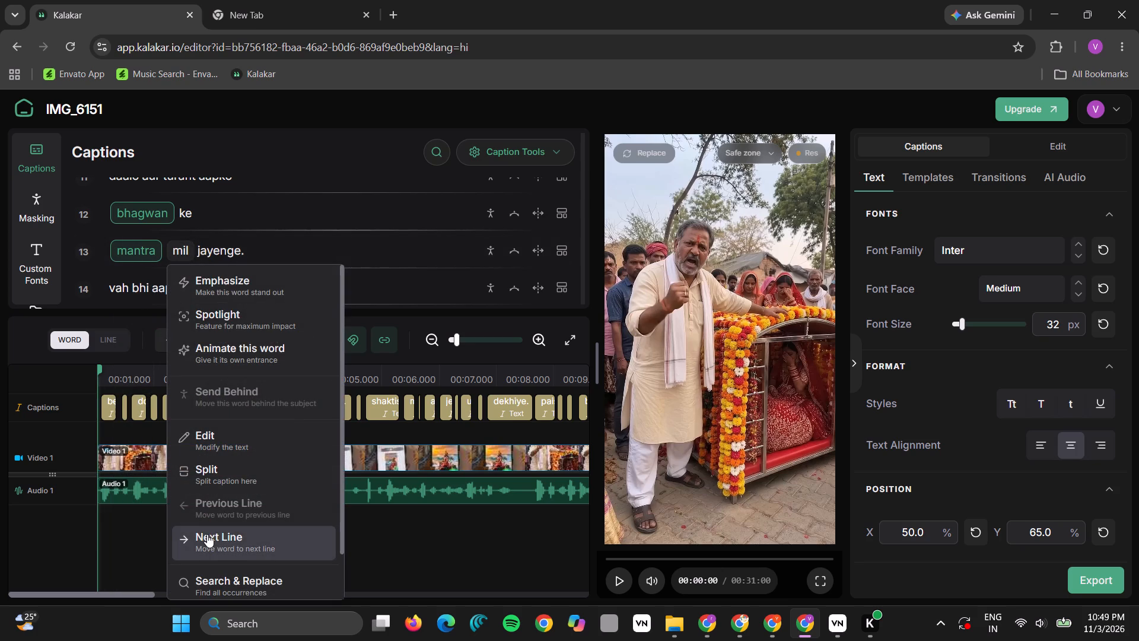
pyautogui.click(207, 534)
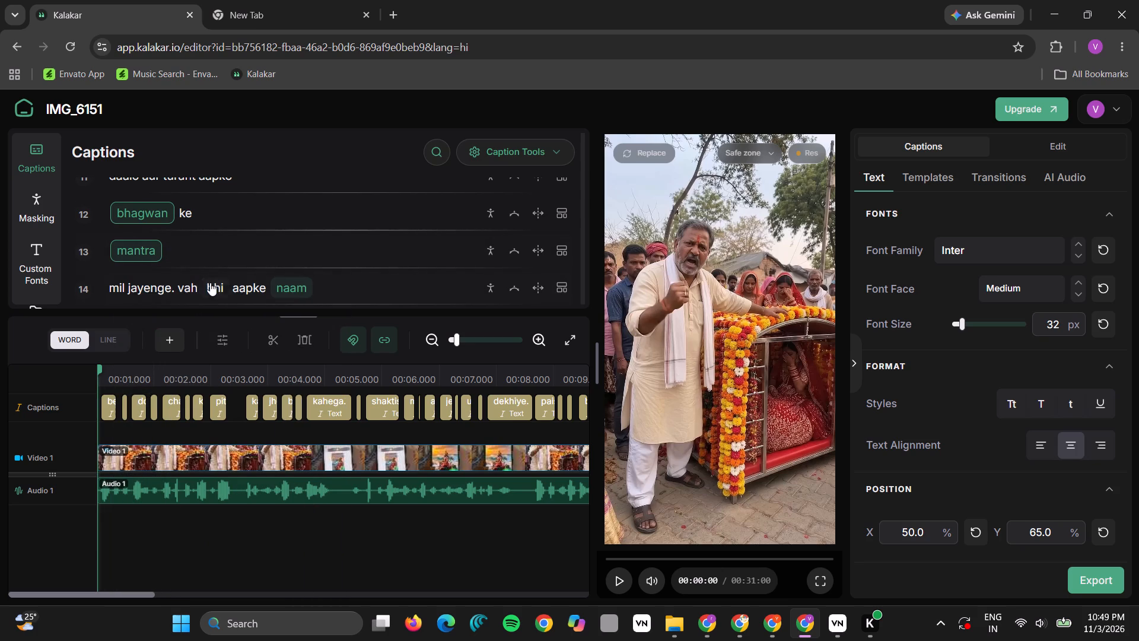
pyautogui.click(216, 287)
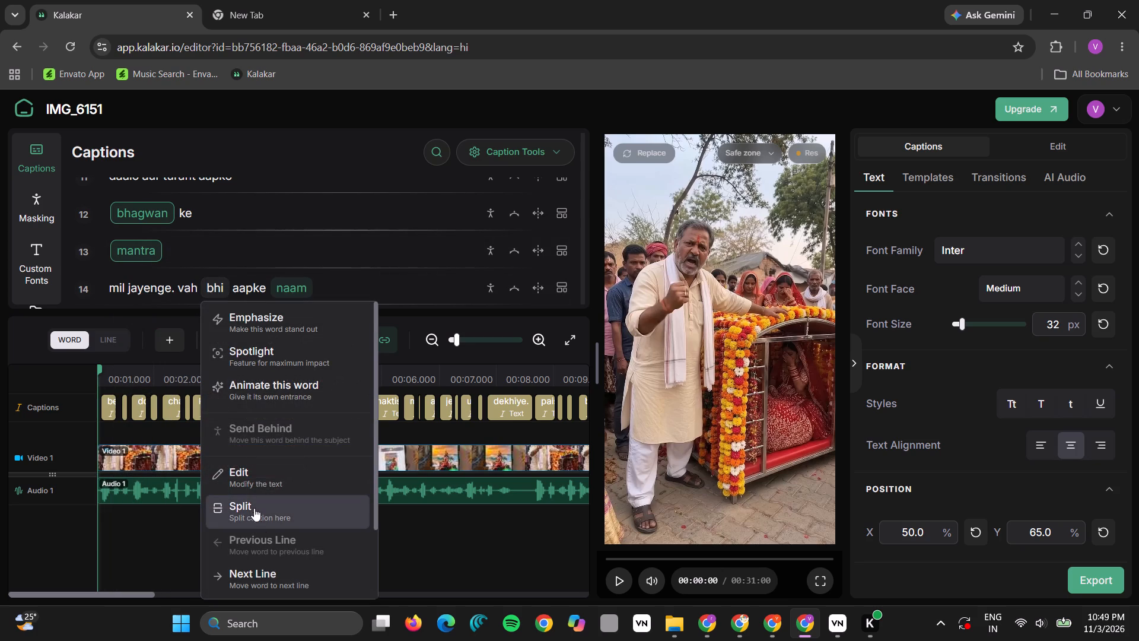
pyautogui.click(245, 584)
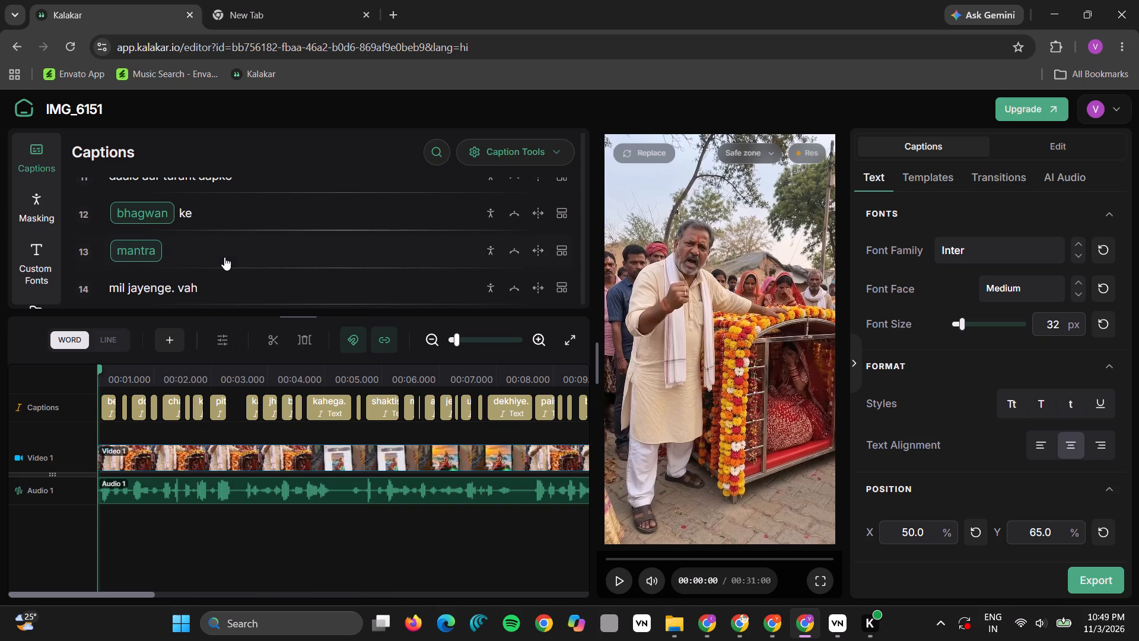
# Merge the "mantra" caption with the following line so that it reads "mantra mil jayenge. vah".
pyautogui.click(159, 201)
pyautogui.click(159, 217)
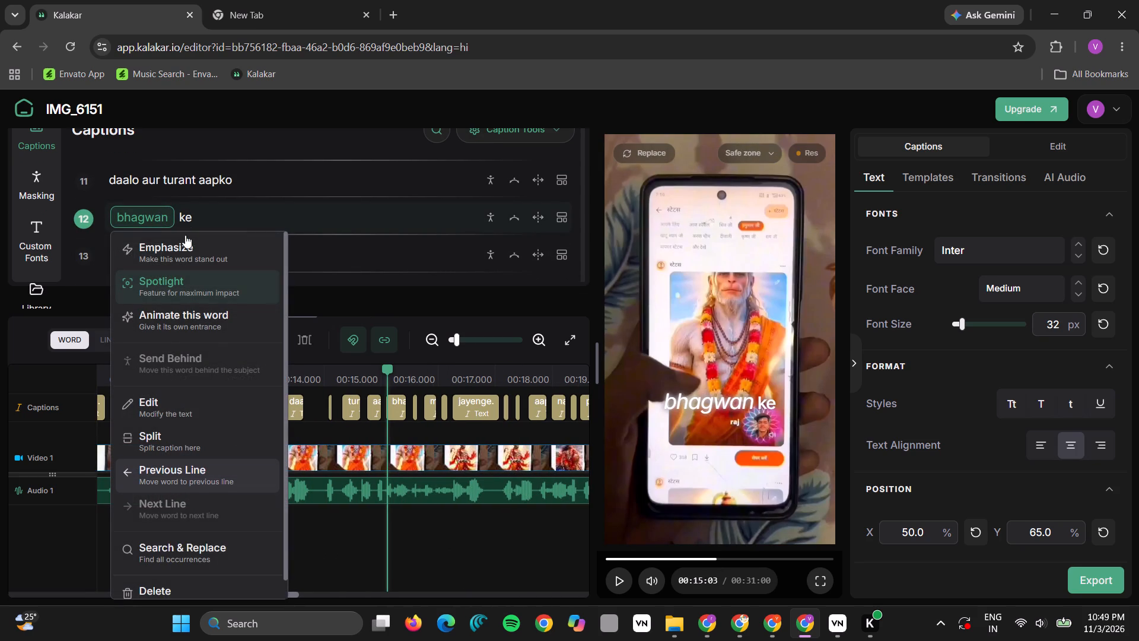
pyautogui.click(185, 222)
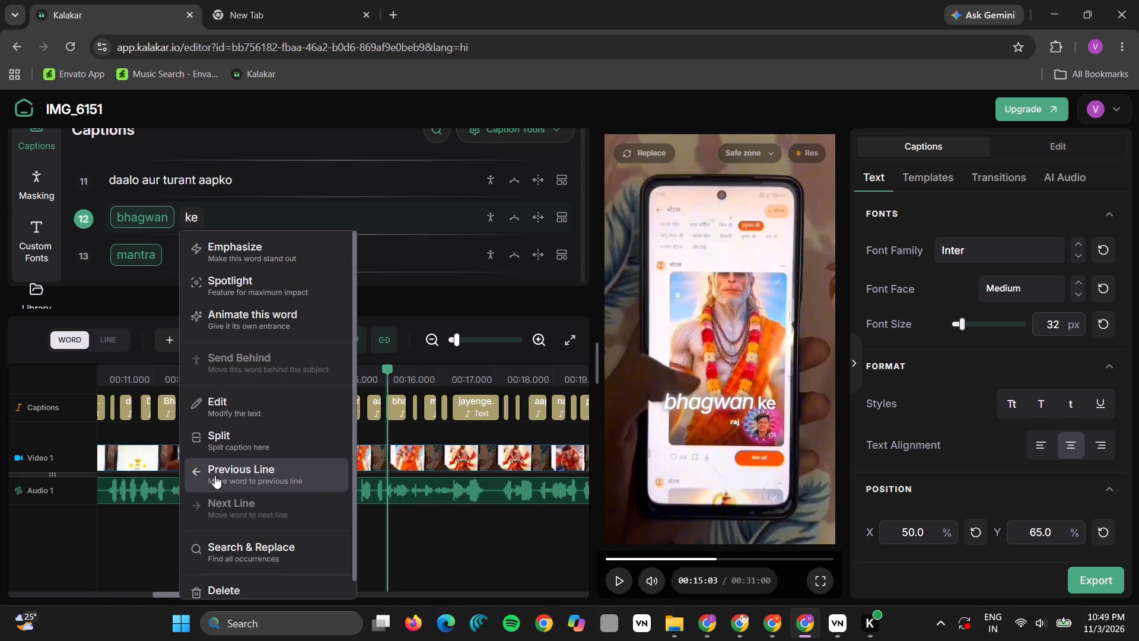
pyautogui.click(141, 249)
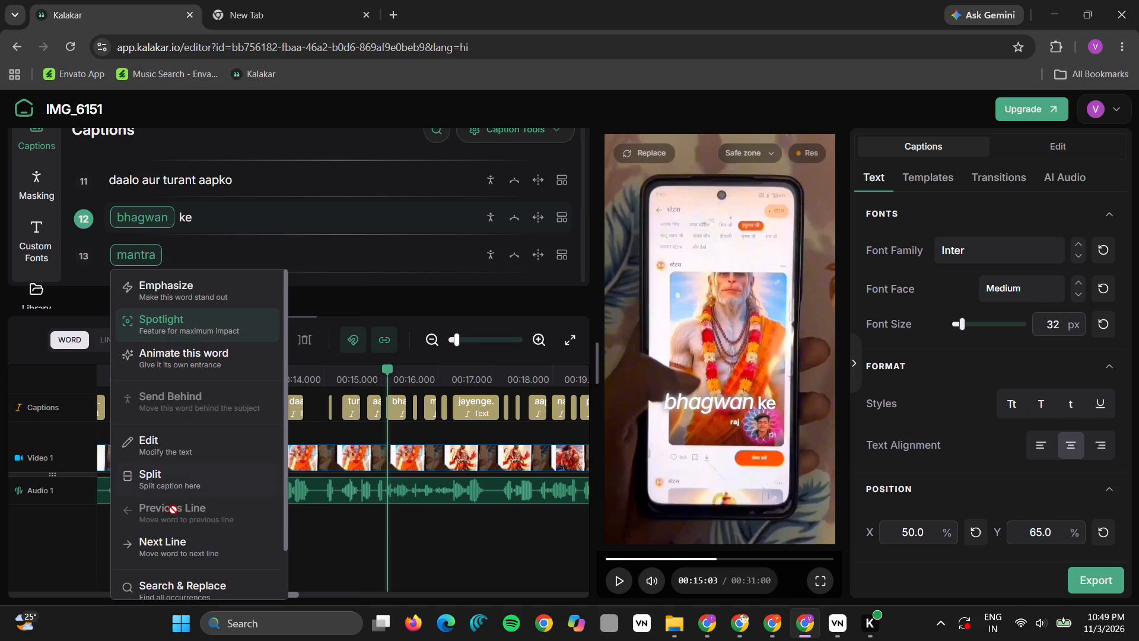
pyautogui.click(173, 538)
pyautogui.click(150, 252)
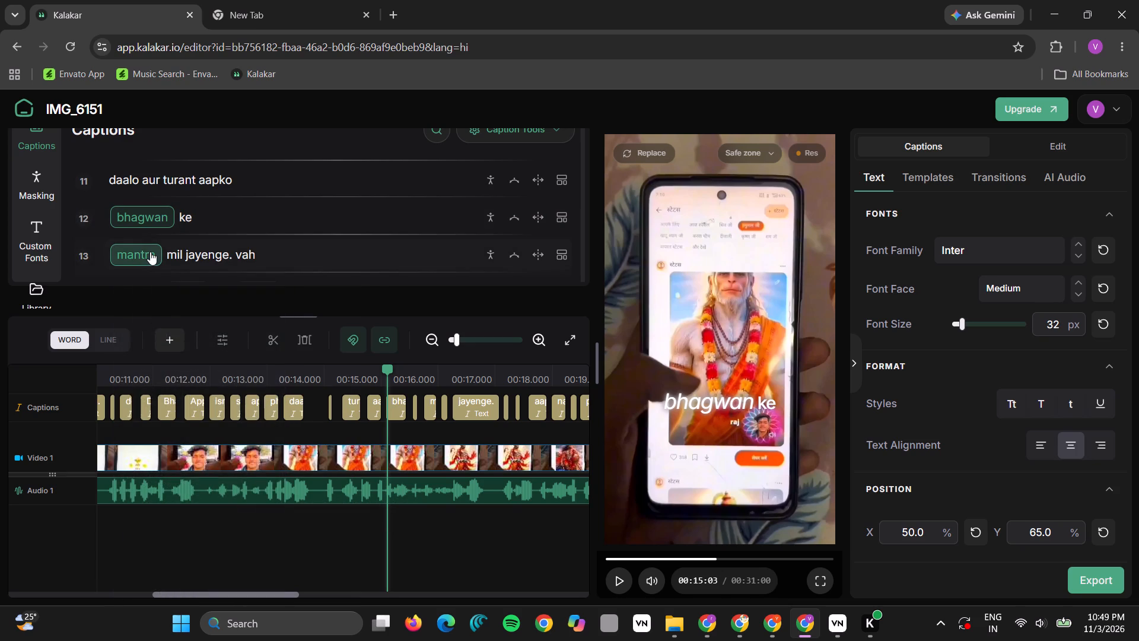
pyautogui.click(350, 287)
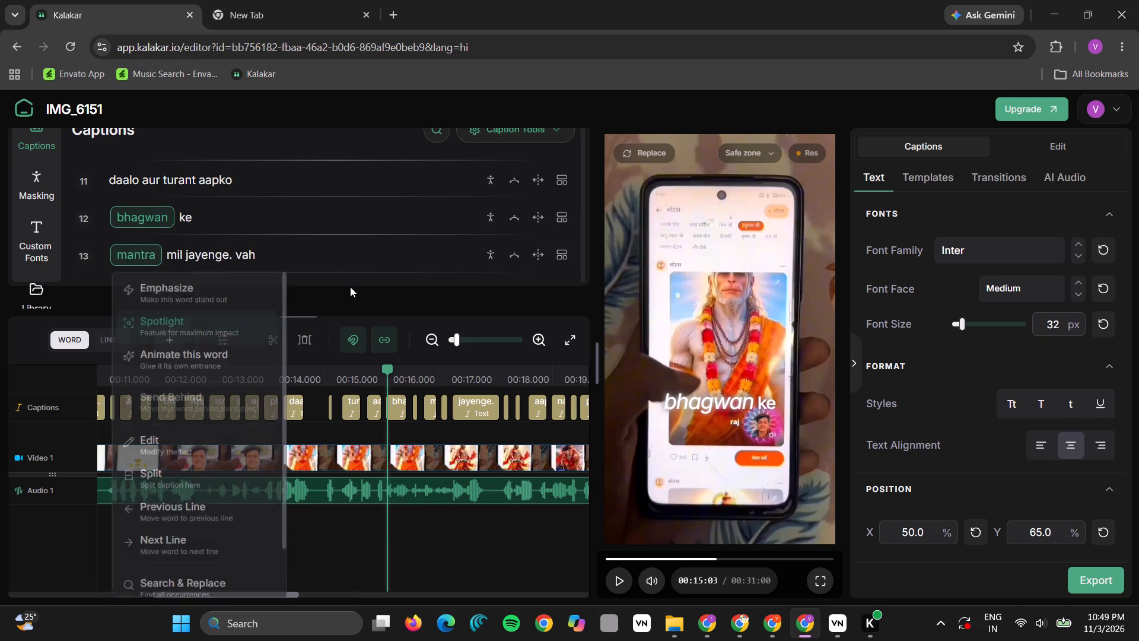
# Move "ke sath." and "par" each to their next line, giving "bhi aapke naam aur photo" and "ke sath. inhen roj apne status".
pyautogui.scroll(-1, 325, 206)
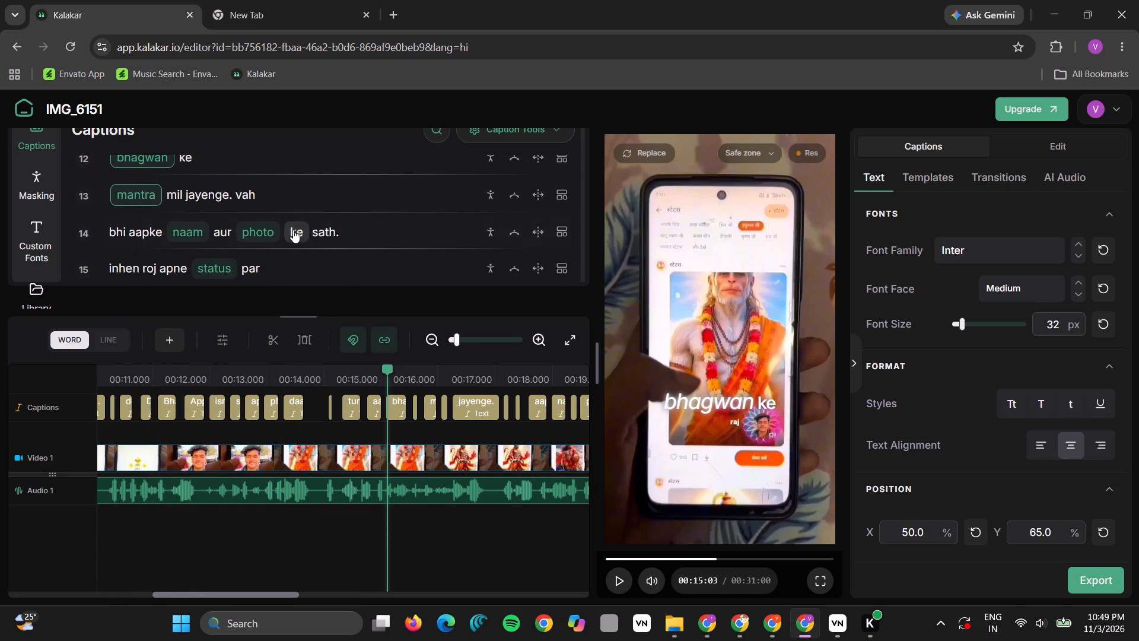
pyautogui.click(292, 230)
pyautogui.click(314, 519)
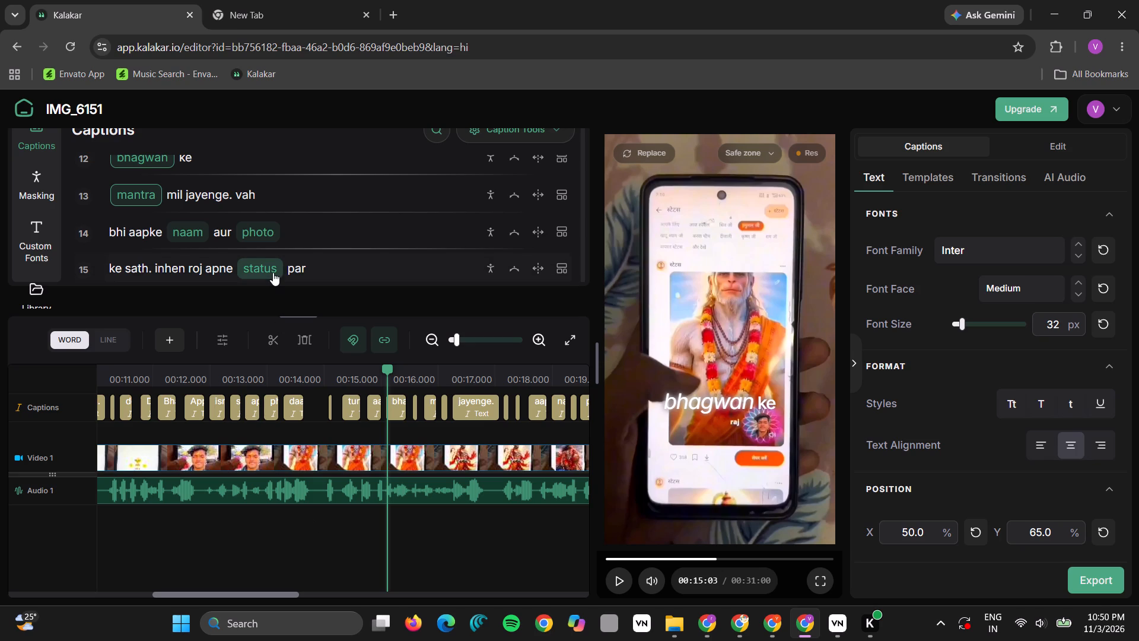
pyautogui.click(295, 263)
pyautogui.click(339, 549)
# Move "aur" up to the preceding caption line so that it reads "par share karen aur".
pyautogui.scroll(-1, 278, 252)
pyautogui.click(123, 242)
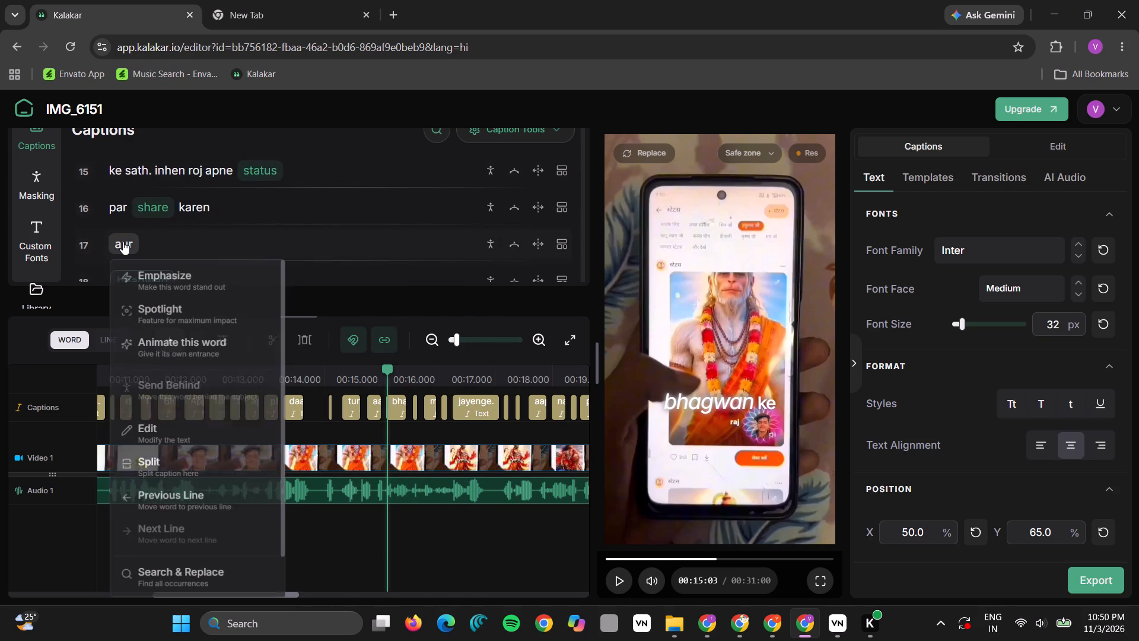
pyautogui.click(160, 509)
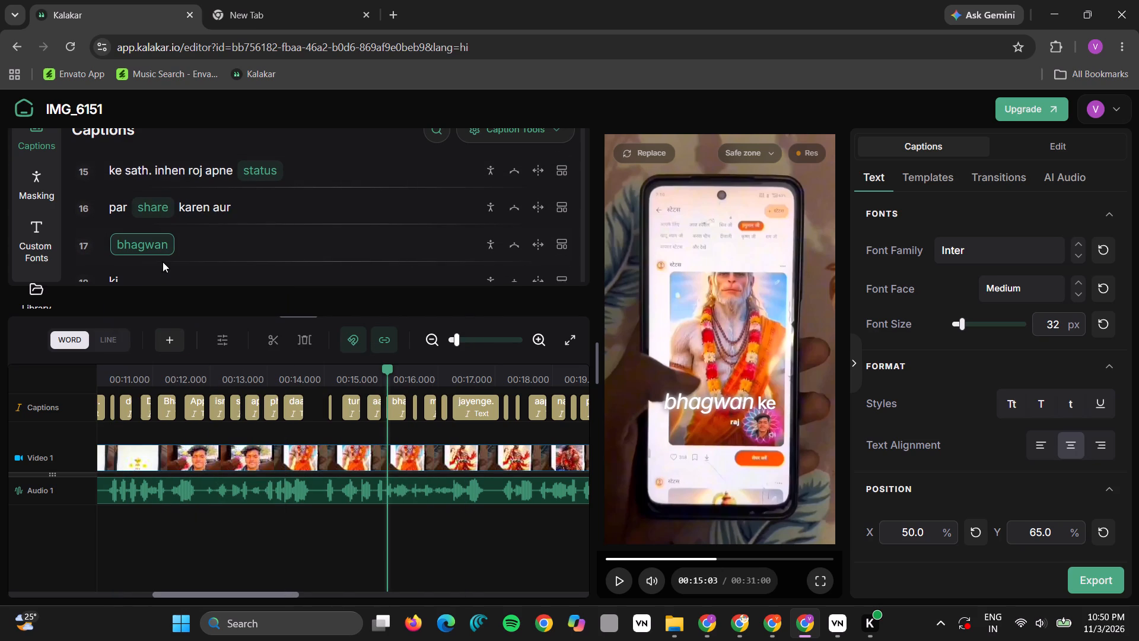
# Merge the "bhagwan" caption after "par share karen aur" with the following line so that it reads "bhagwan ki".
pyautogui.click(155, 243)
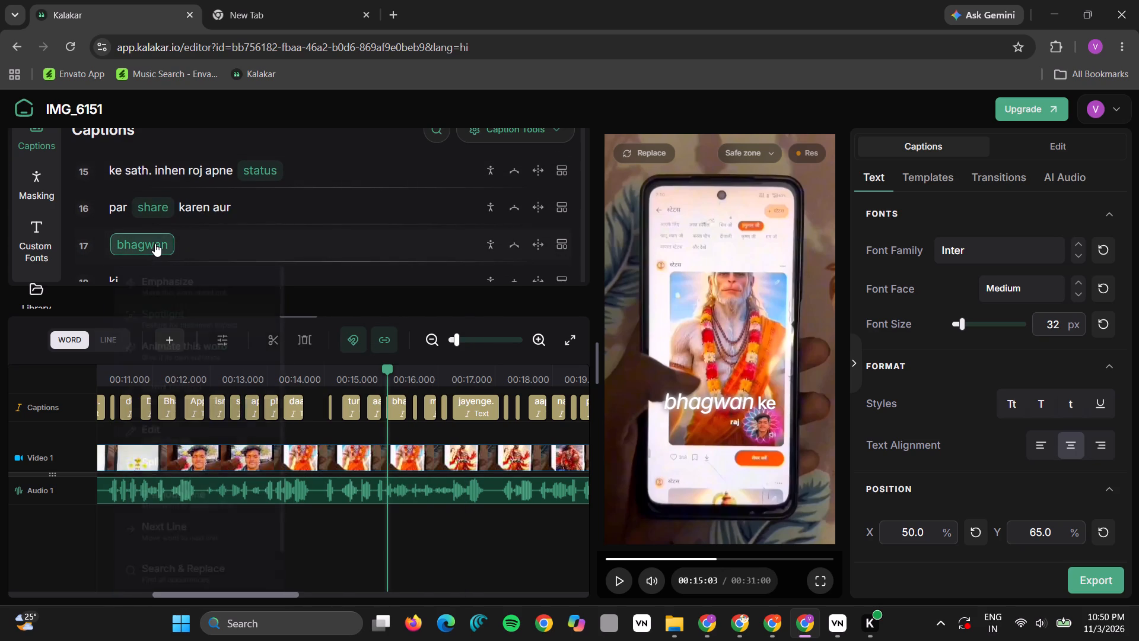
pyautogui.click(173, 525)
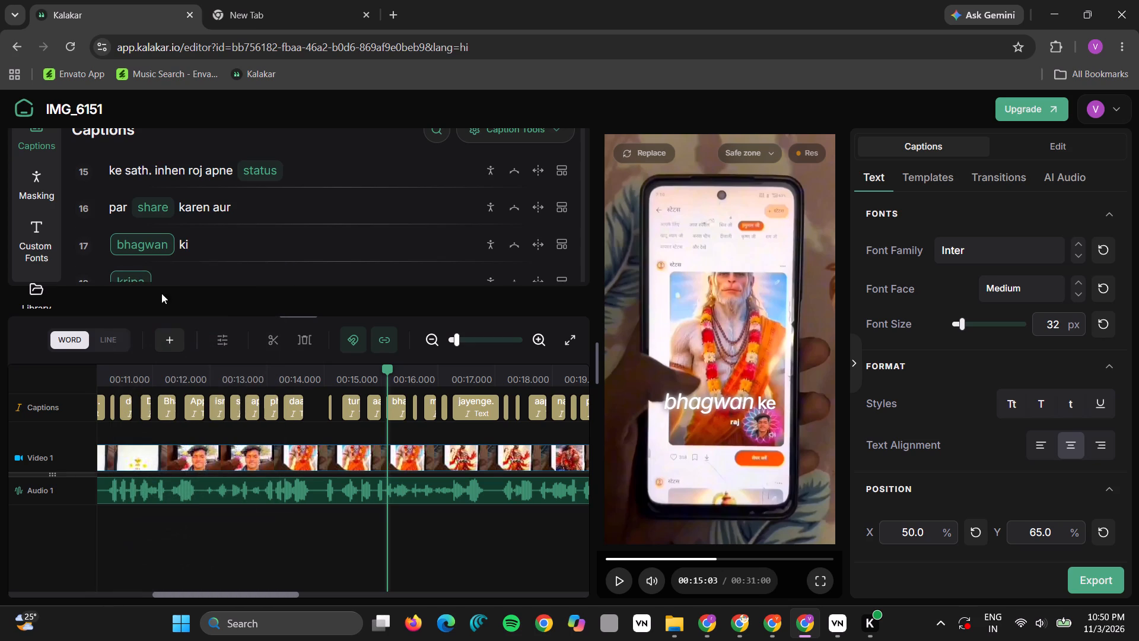
pyautogui.click(153, 241)
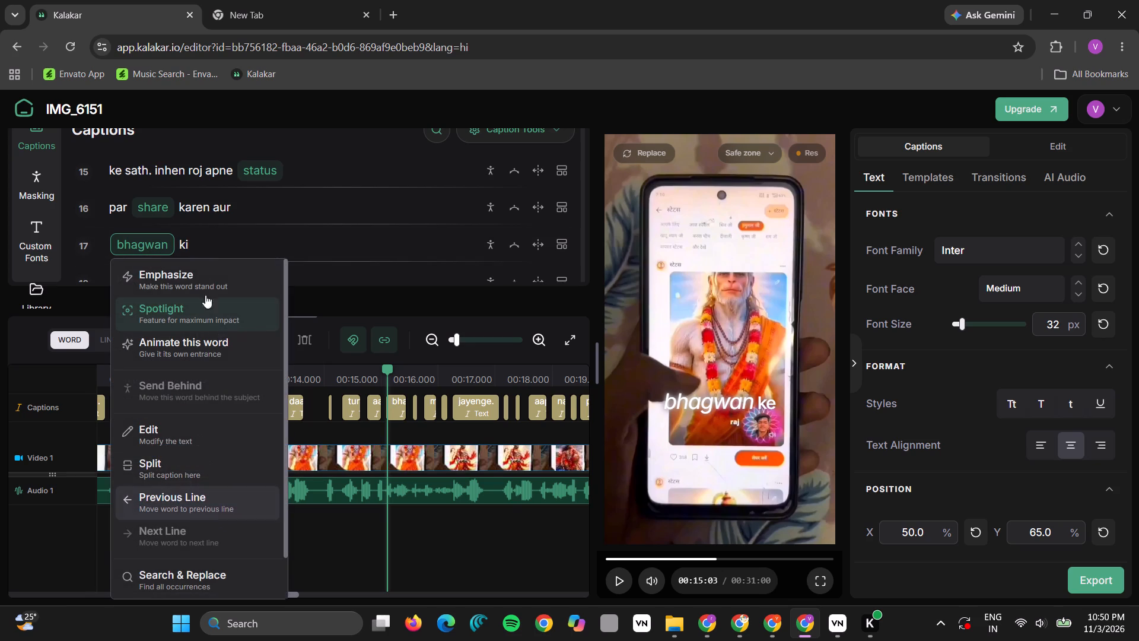
pyautogui.scroll(-1, 192, 249)
pyautogui.click(318, 220)
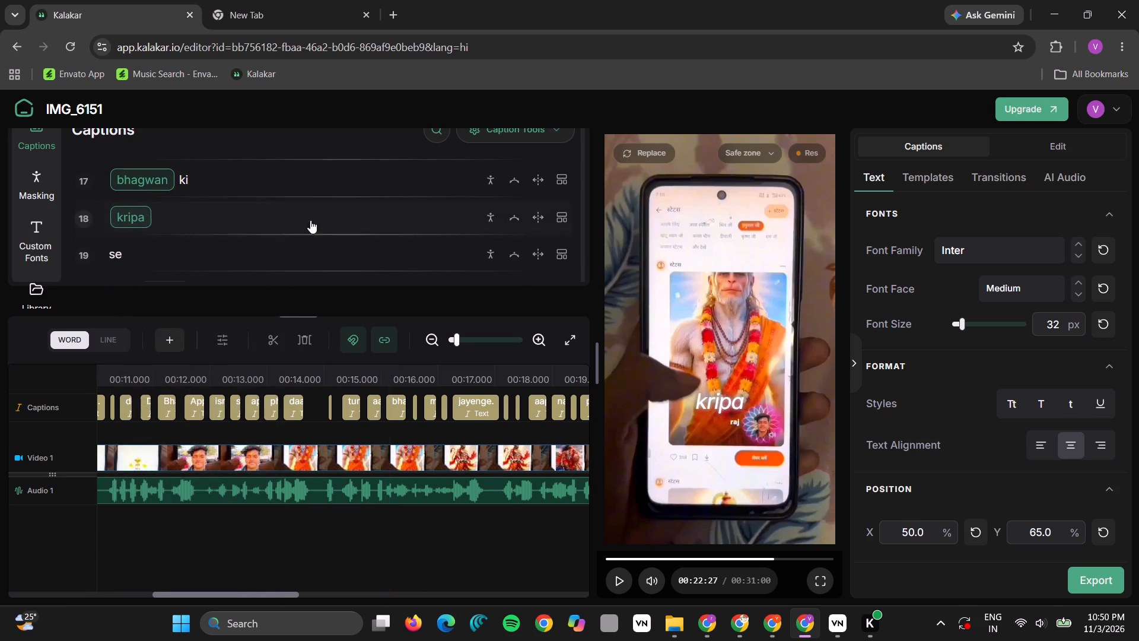
# Merge the "kripa" caption with the following line so that it reads "kripa se".
pyautogui.click(142, 214)
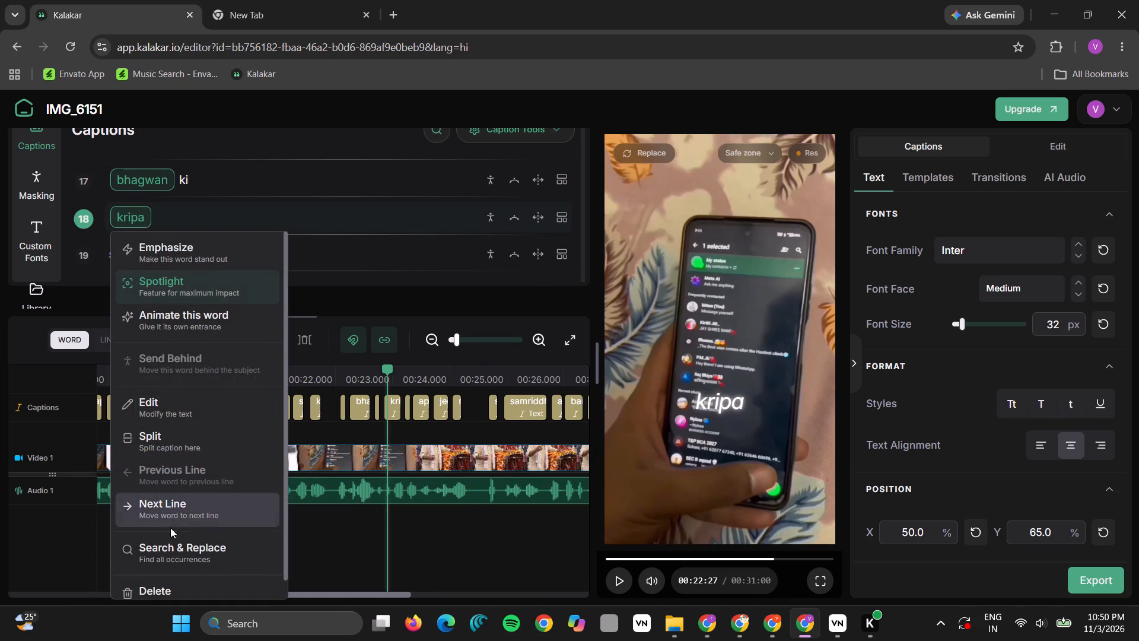
pyautogui.click(179, 513)
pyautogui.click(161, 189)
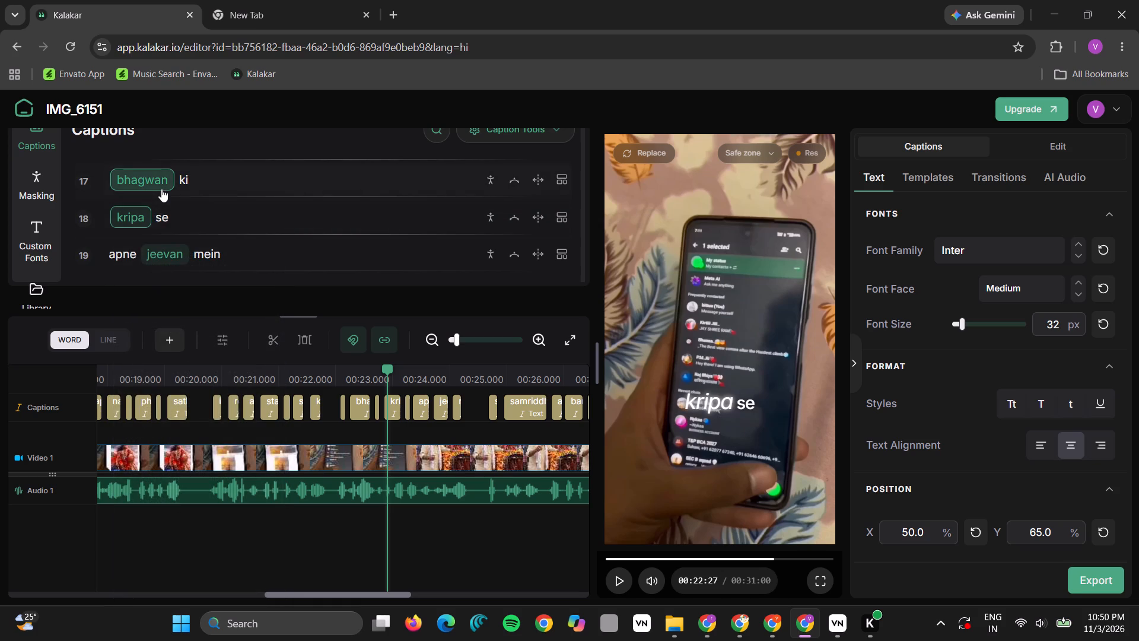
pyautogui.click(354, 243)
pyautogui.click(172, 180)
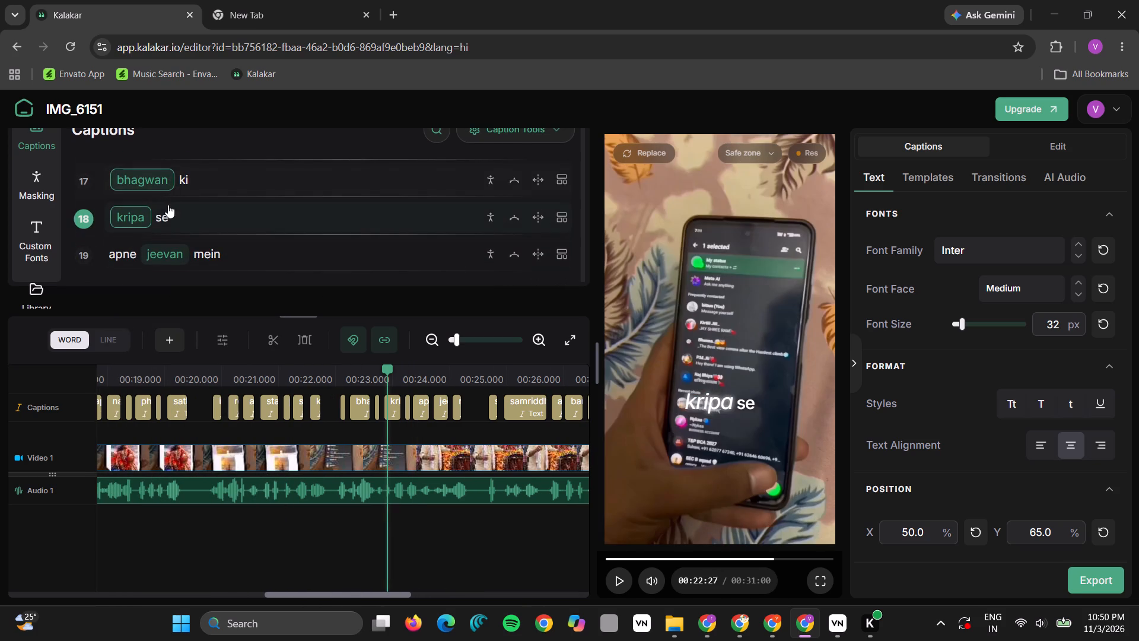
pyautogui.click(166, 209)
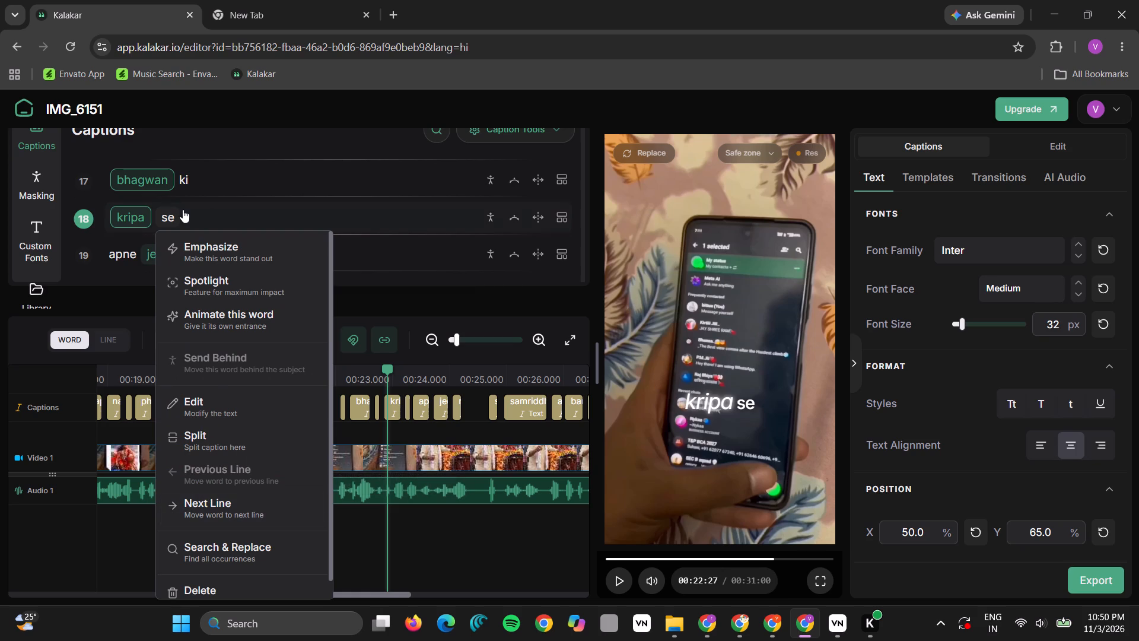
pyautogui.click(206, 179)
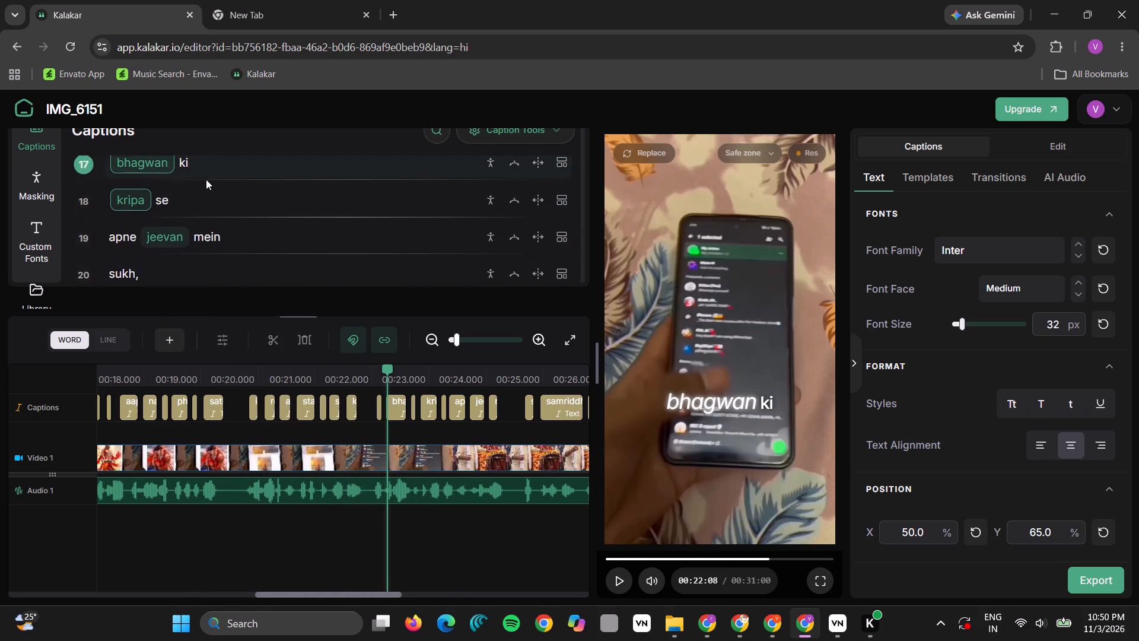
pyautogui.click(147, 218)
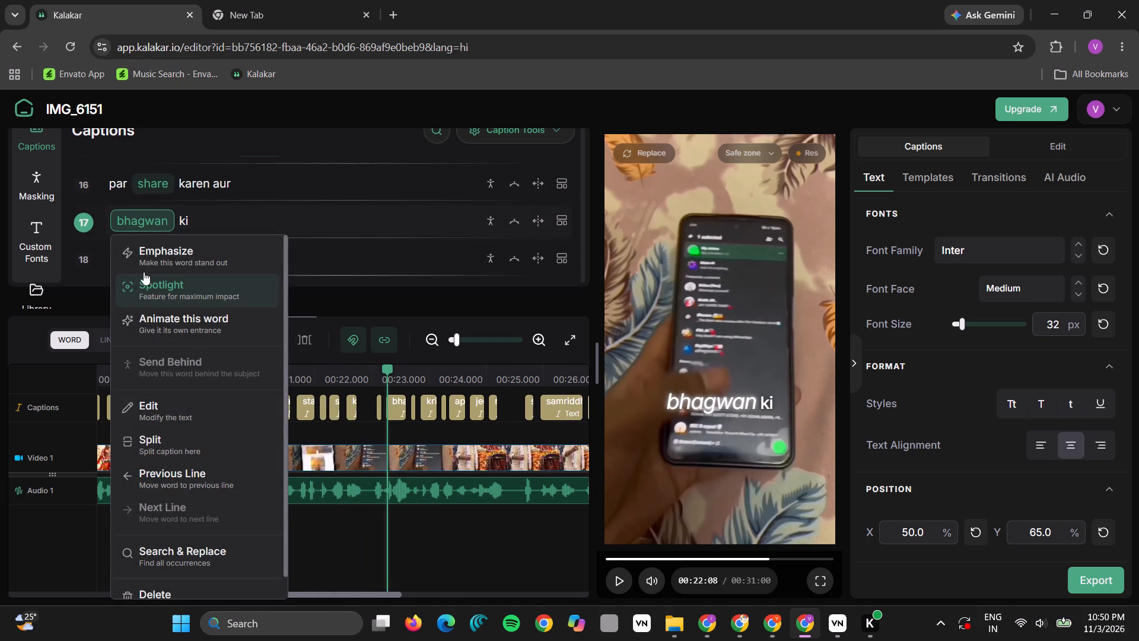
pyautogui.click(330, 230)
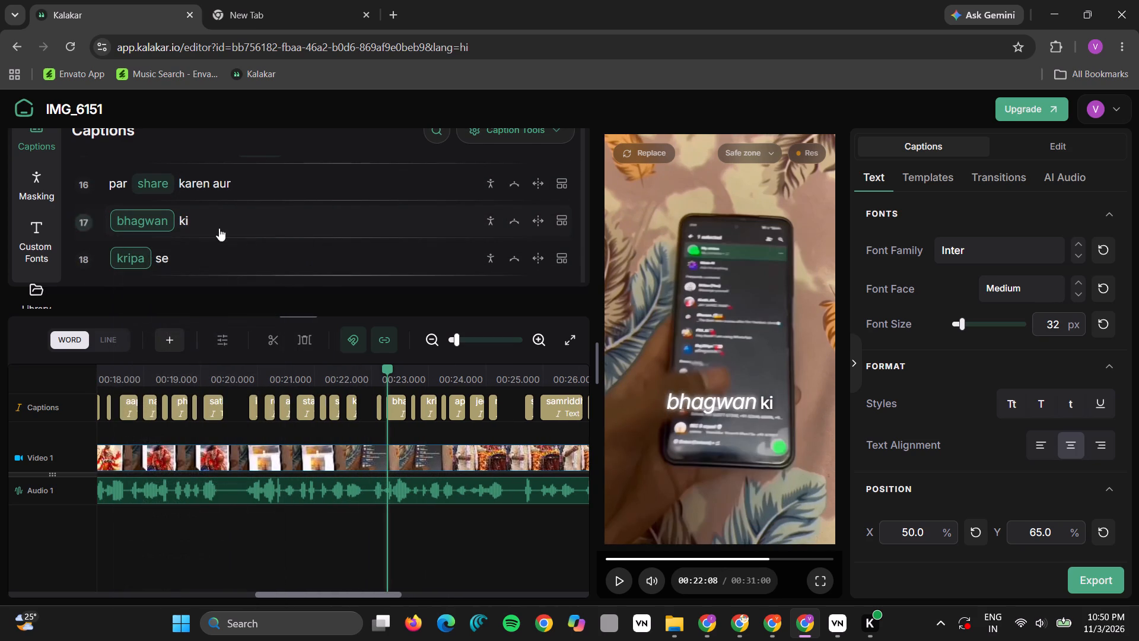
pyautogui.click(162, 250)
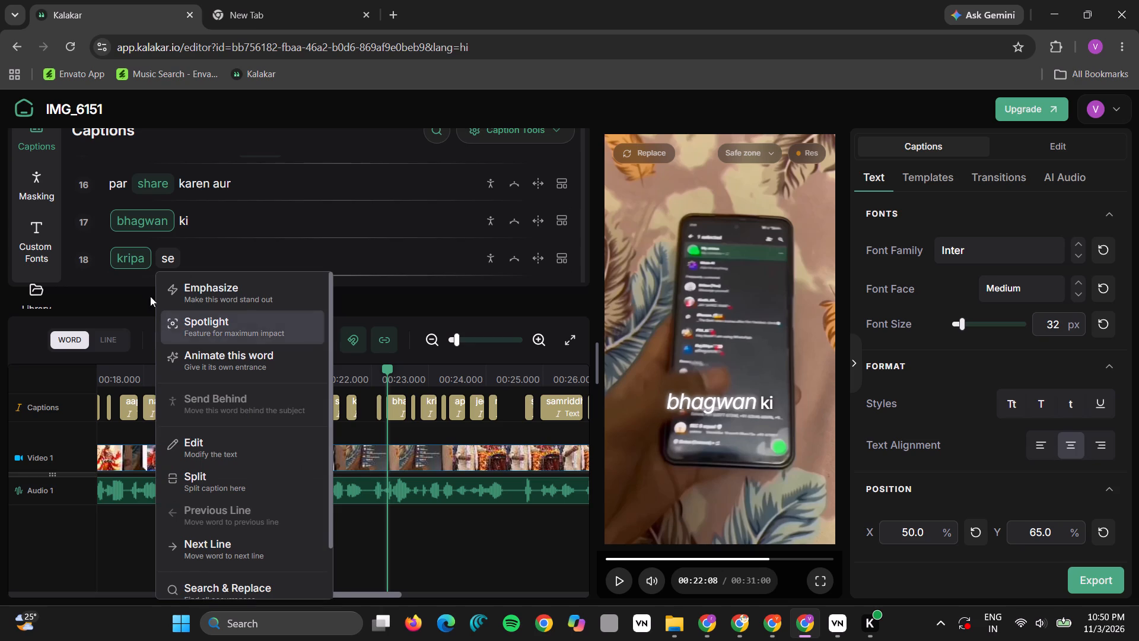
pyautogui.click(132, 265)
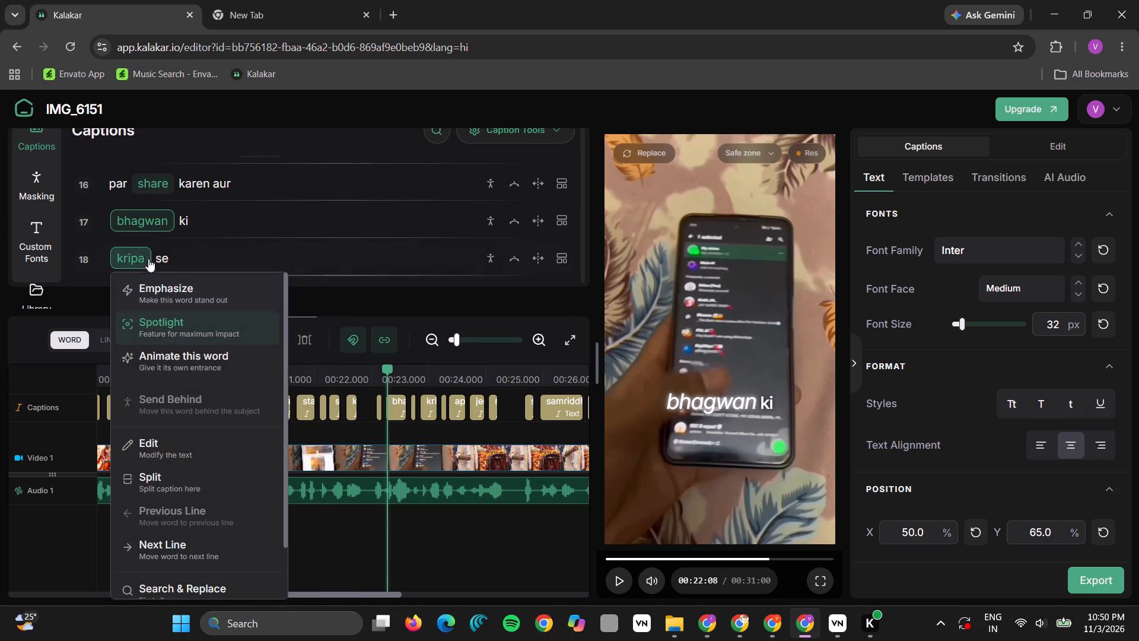
# Move "se" and "kripa" down into the "apne jeevan mein" caption so that it reads "kripa se apne jeevan mein".
pyautogui.scroll(-1, 216, 234)
pyautogui.click(292, 220)
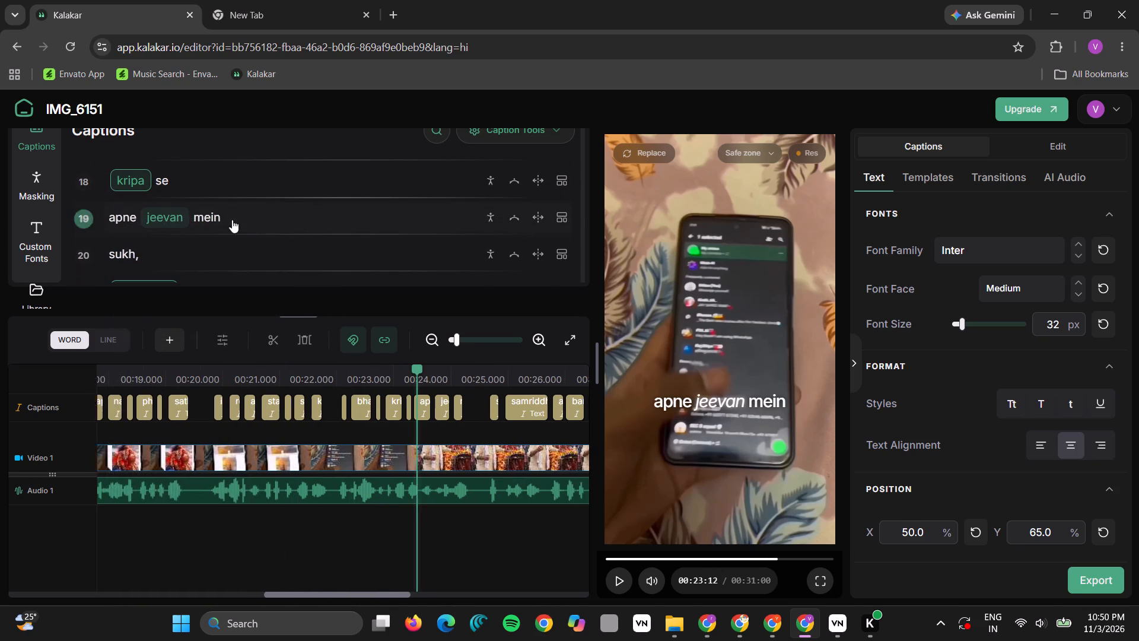
pyautogui.click(212, 214)
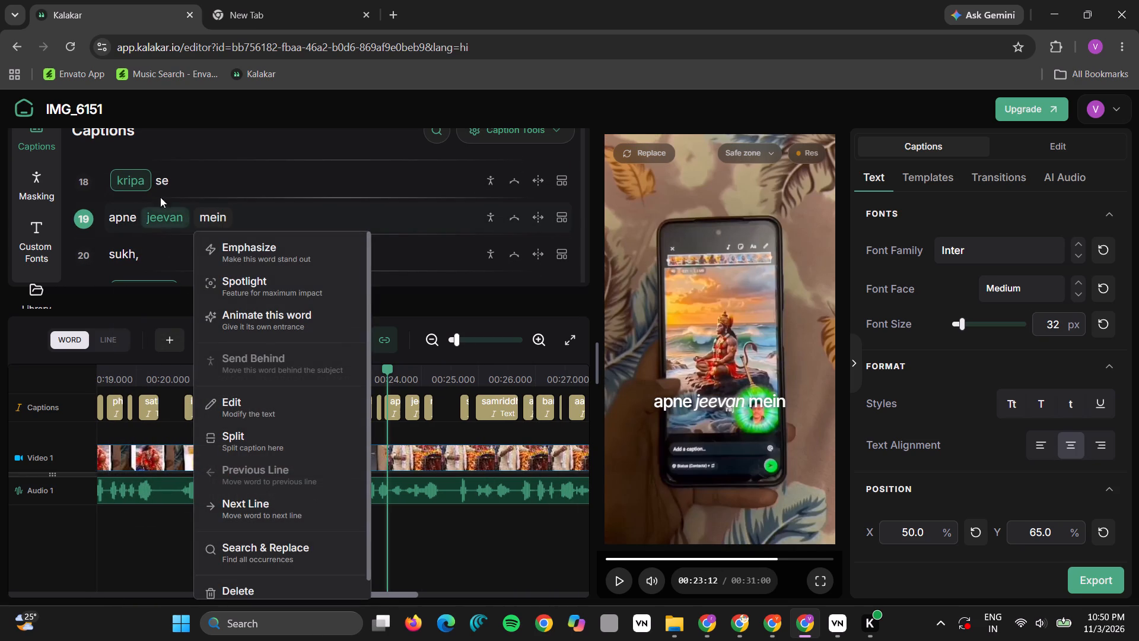
pyautogui.click(160, 186)
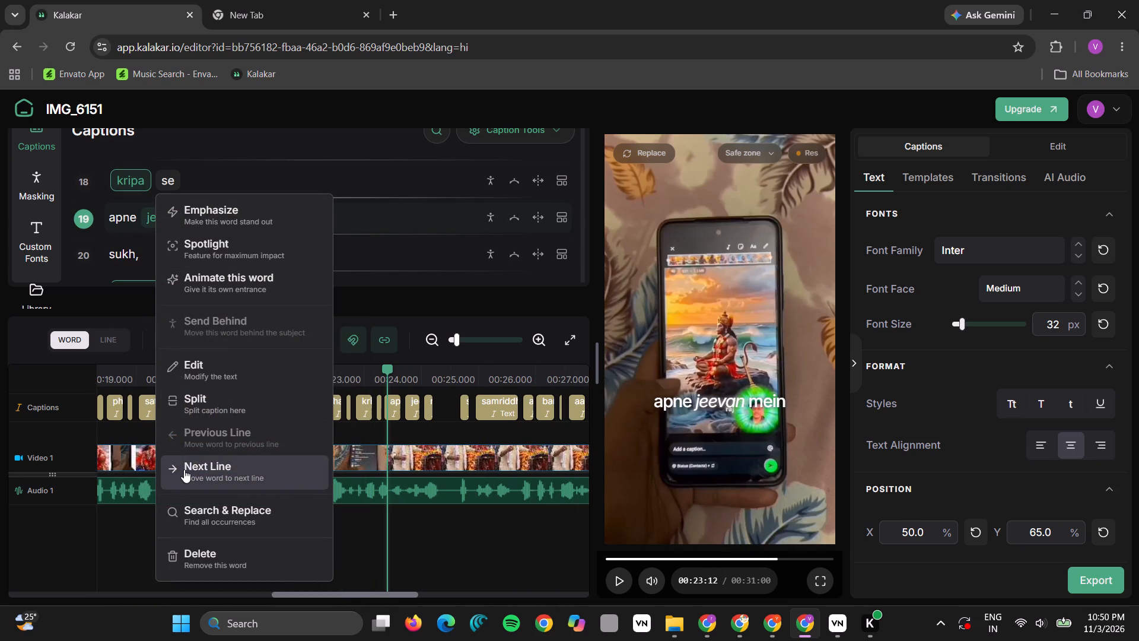
pyautogui.click(184, 469)
pyautogui.click(138, 186)
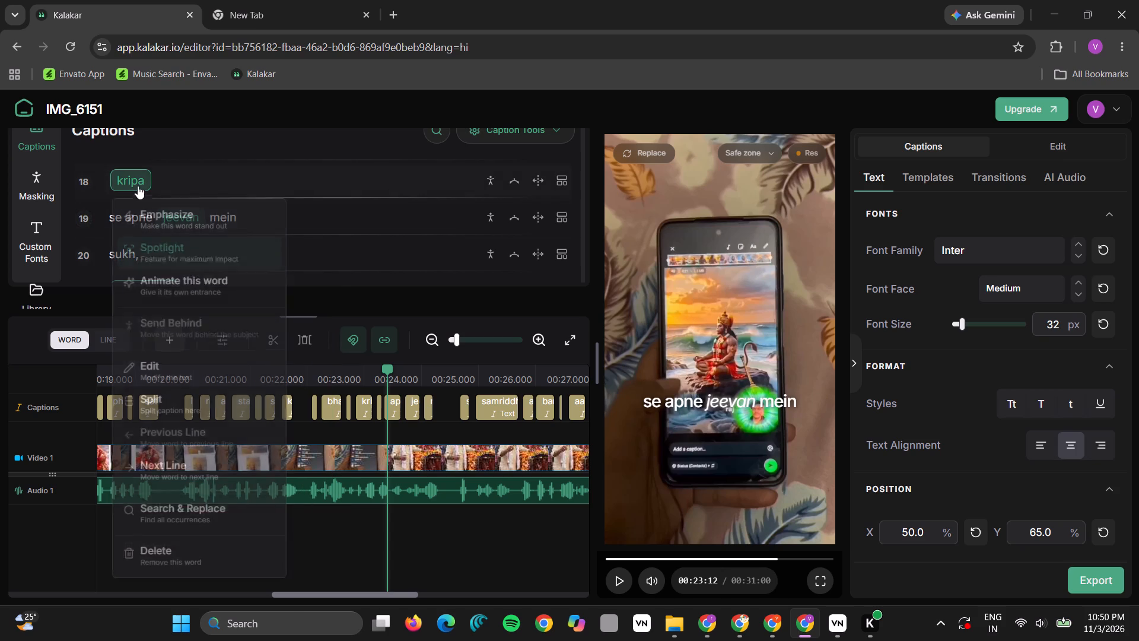
pyautogui.click(175, 471)
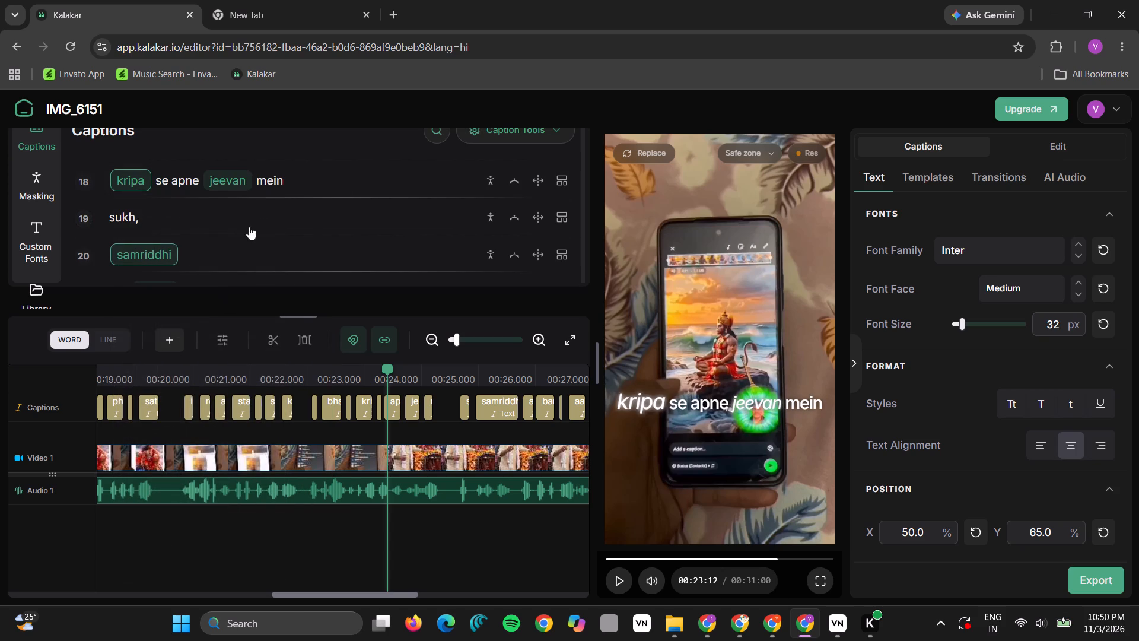
# Join the "sukh,", "samriddhi" and "aur barkat ka" captions into one line reading "sukh, samriddhi aur barkat ka".
pyautogui.hscroll(1, 203, 209)
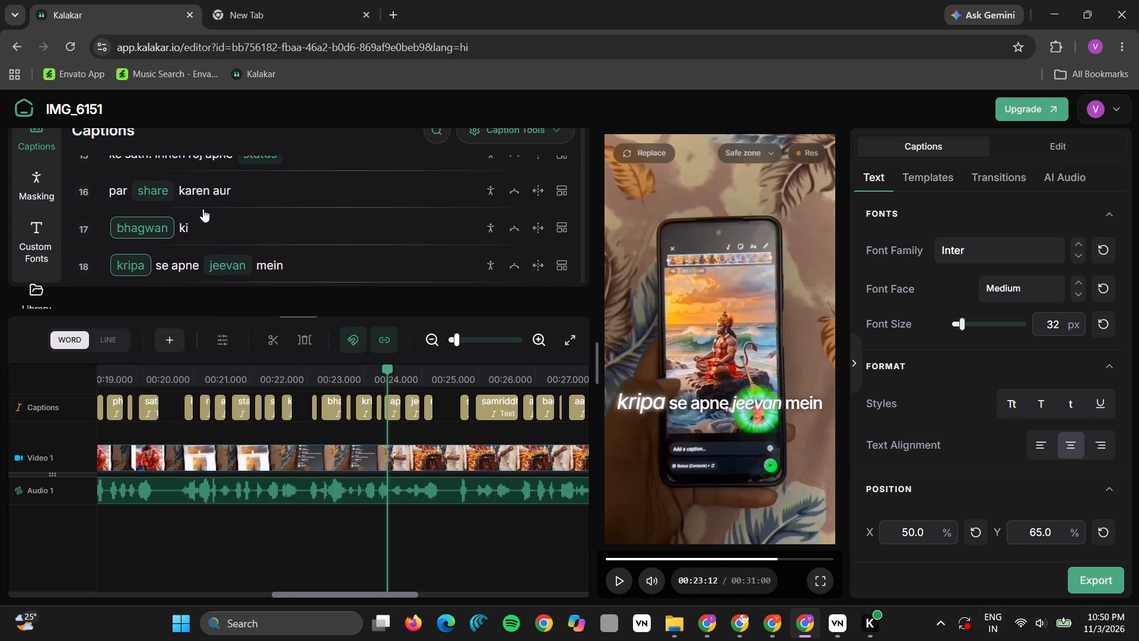
pyautogui.hscroll(1, 203, 209)
pyautogui.click(159, 242)
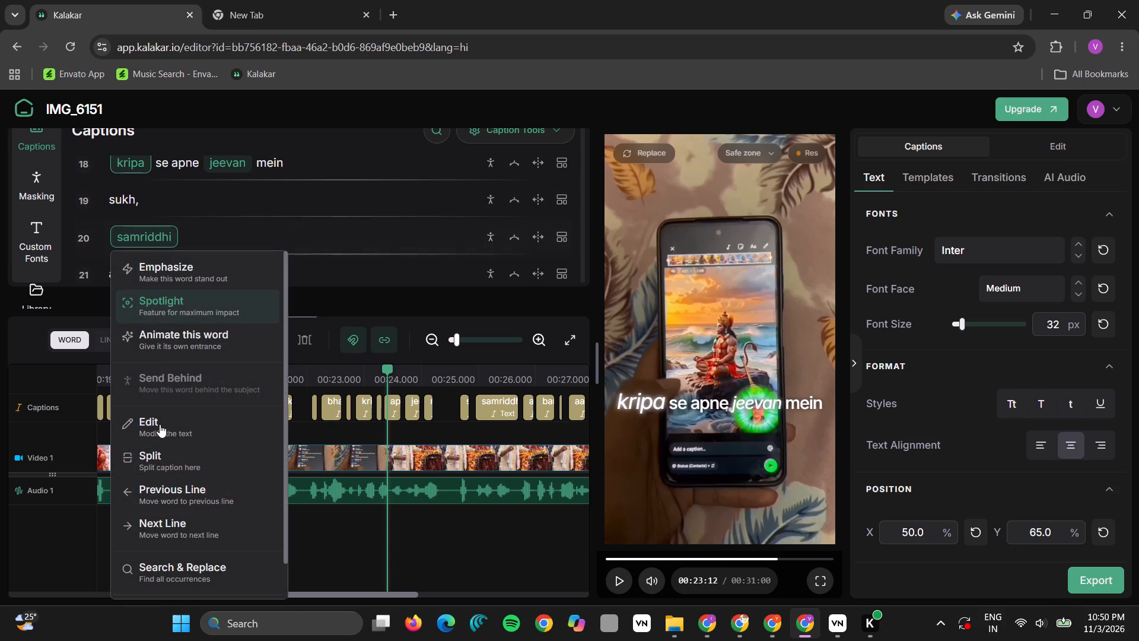
pyautogui.click(160, 487)
pyautogui.click(182, 239)
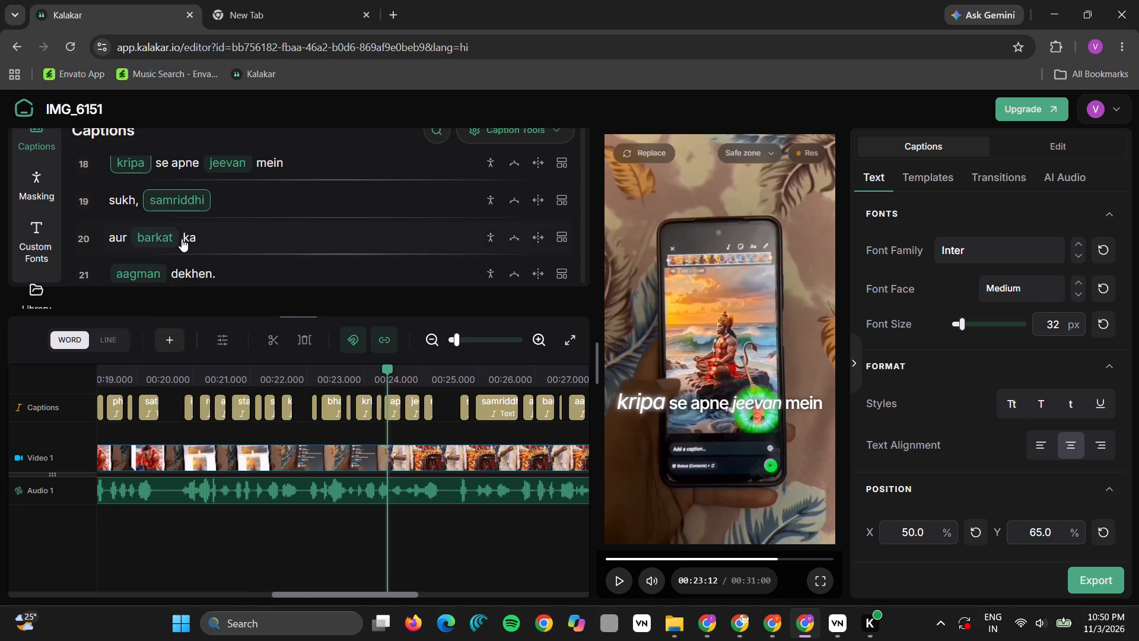
pyautogui.click(192, 221)
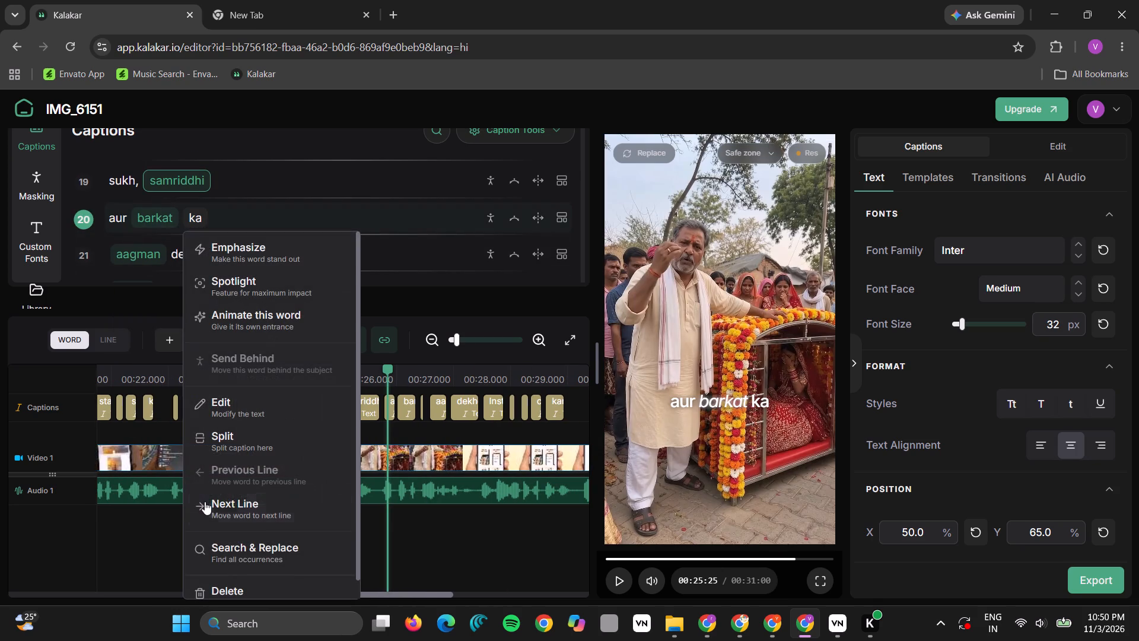
pyautogui.click(127, 176)
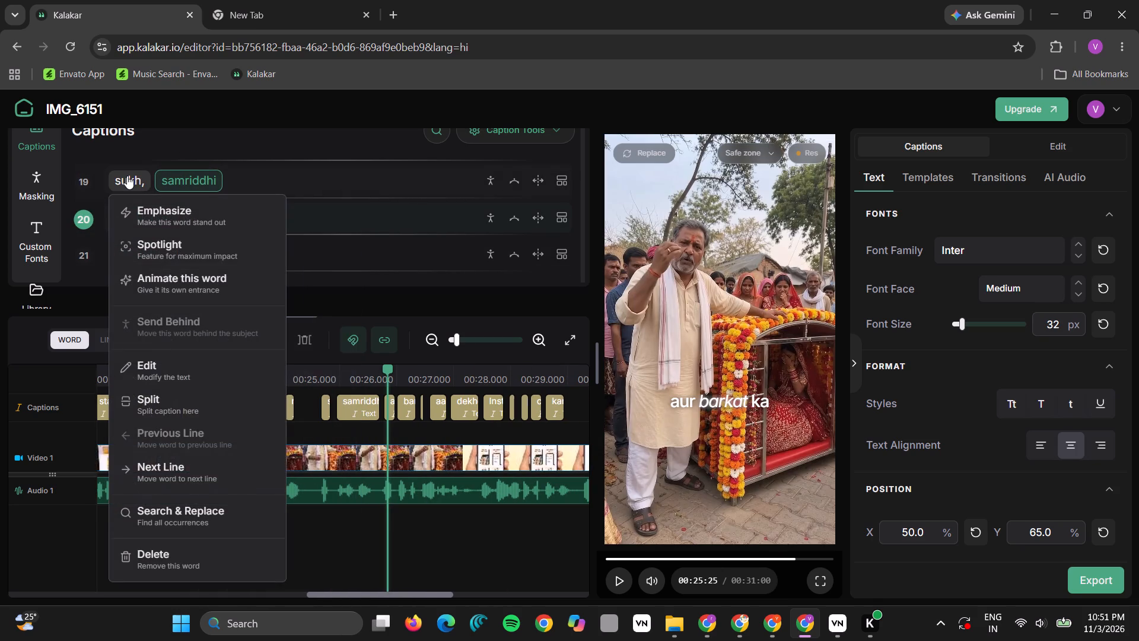
pyautogui.click(170, 469)
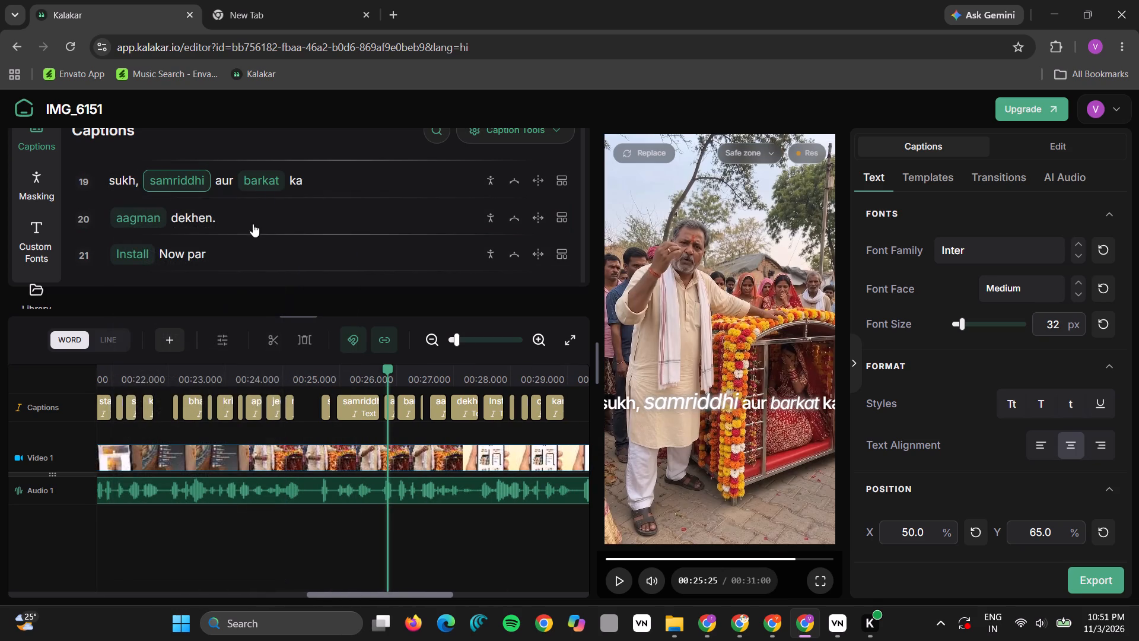
# Move "ka" to the next line, giving "sukh, samriddhi aur barkat" and "ka aagman dekhen.".
pyautogui.click(276, 182)
pyautogui.click(289, 181)
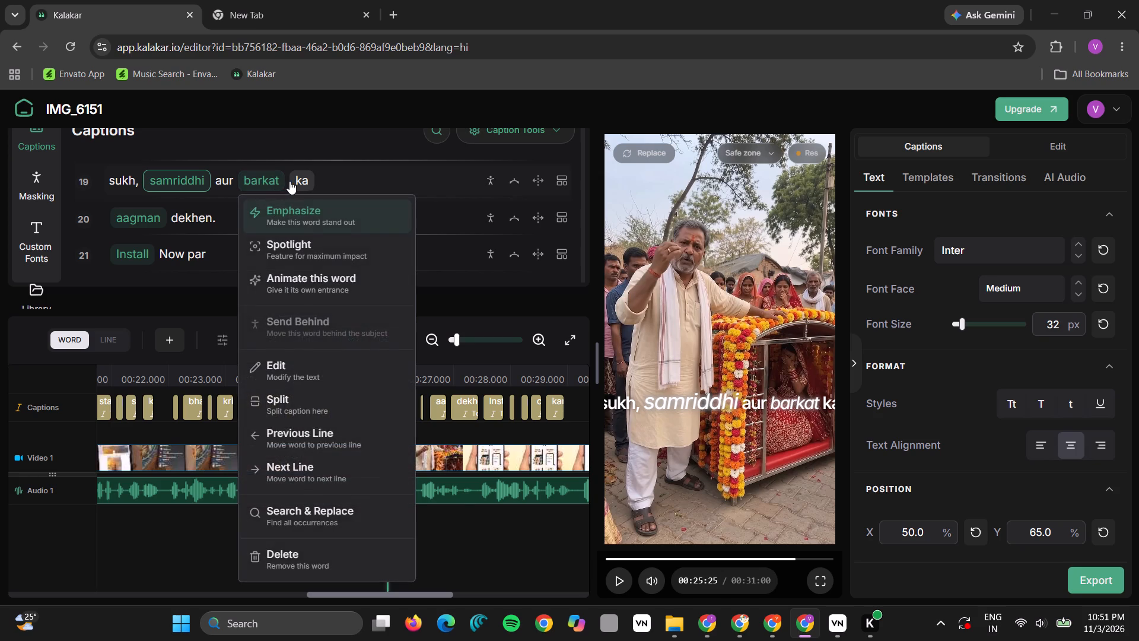
pyautogui.click(323, 480)
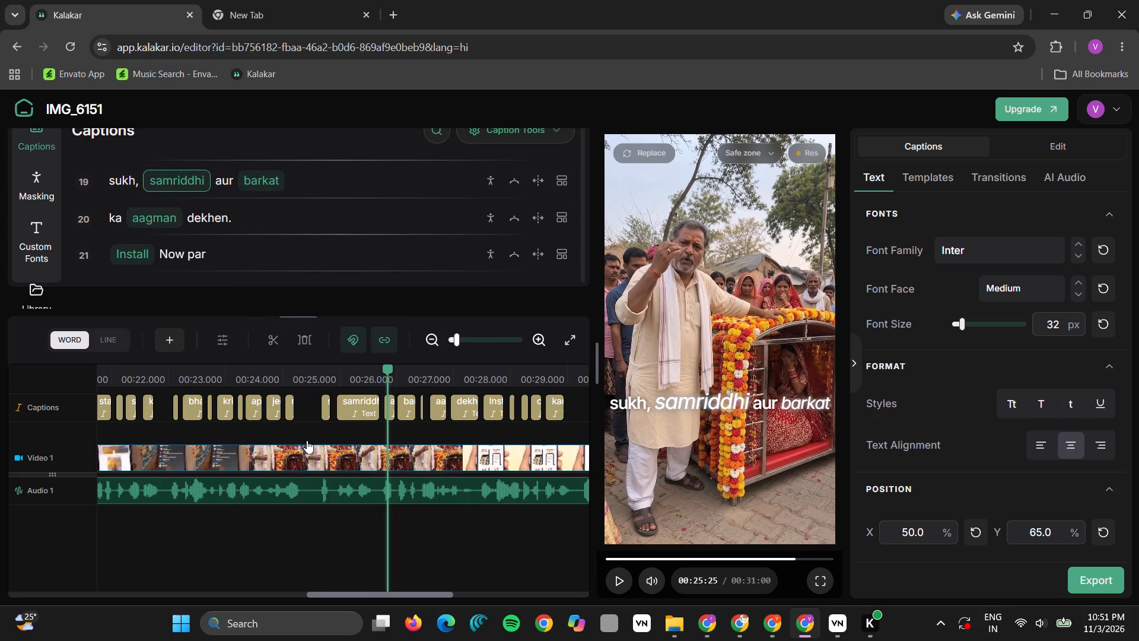
# Apply the built-in Ali Abdaal caption template to the video's captions.
pyautogui.scroll(-1, 271, 217)
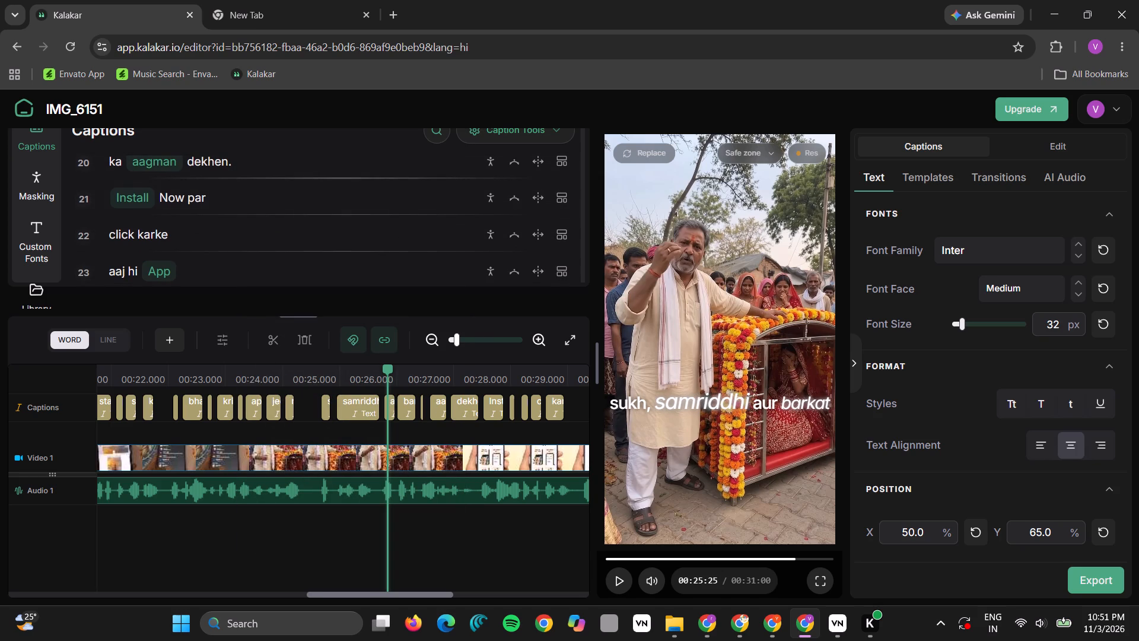
pyautogui.click(911, 176)
pyautogui.scroll(-1, 966, 469)
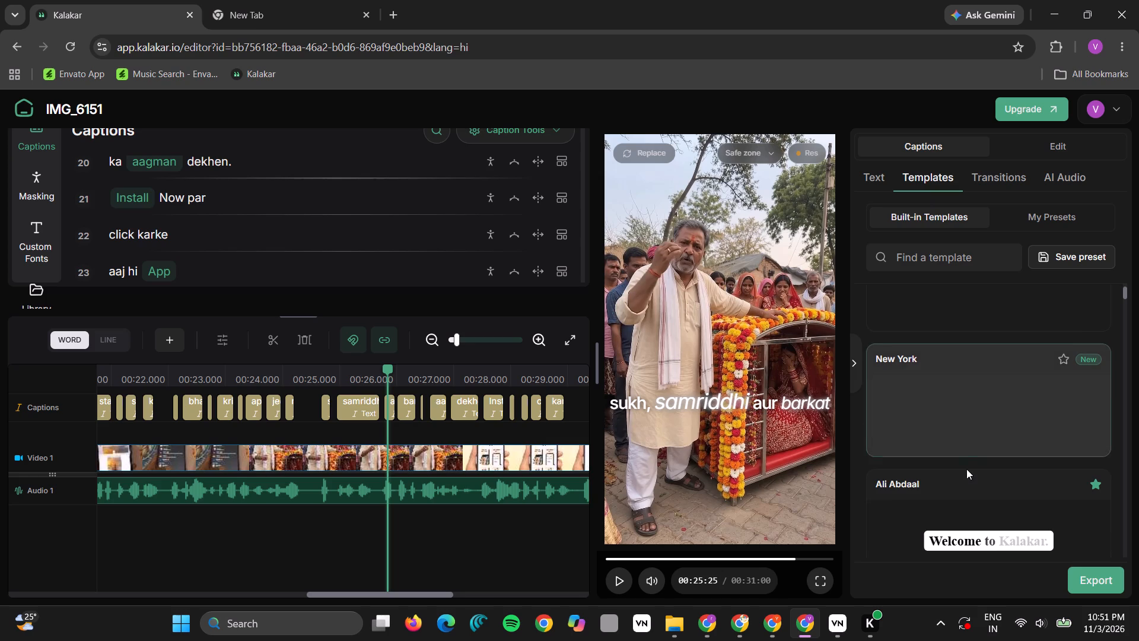
pyautogui.scroll(-1, 966, 469)
pyautogui.click(963, 509)
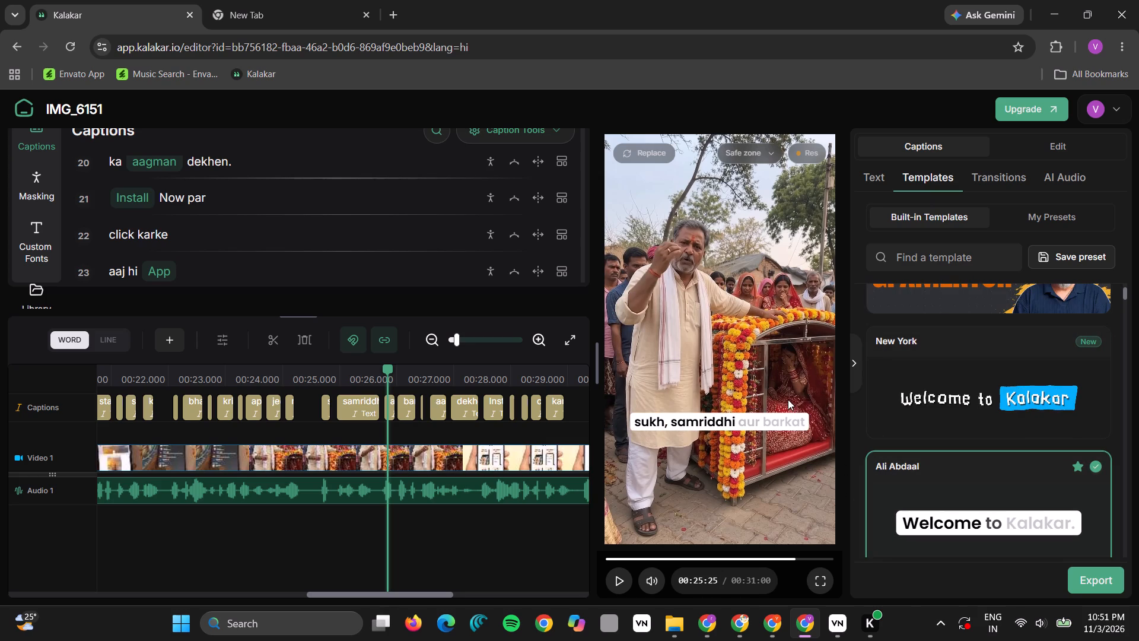
# Scale down the caption text box in the video preview to roughly two thirds of its width.
pyautogui.moveTo(816, 436); pyautogui.dragTo(810, 434)
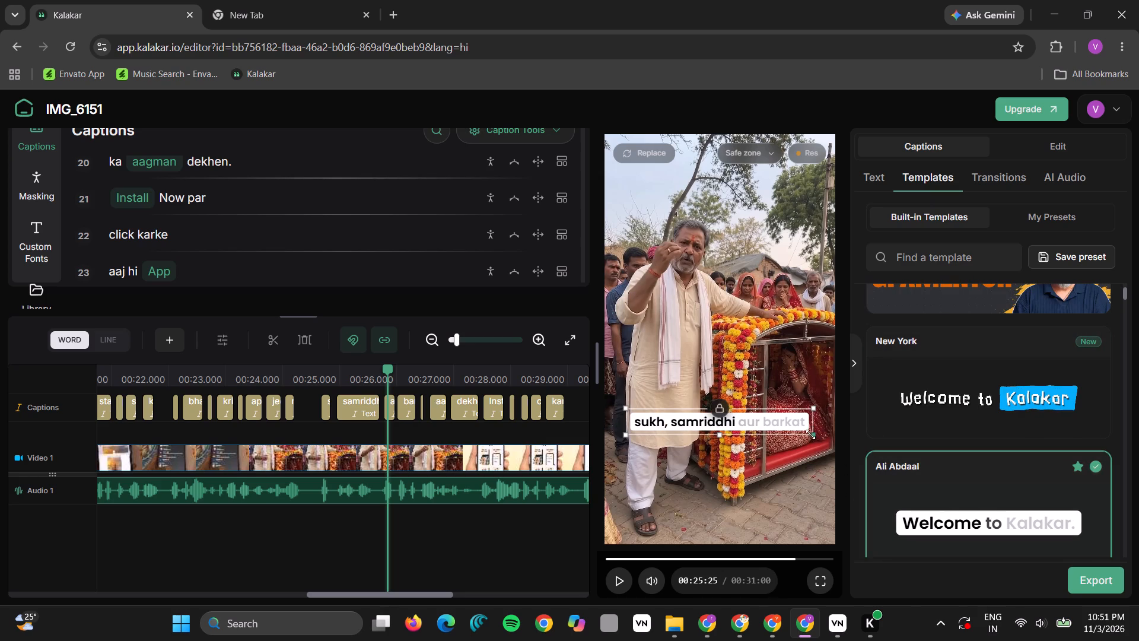
pyautogui.moveTo(810, 434); pyautogui.dragTo(759, 409)
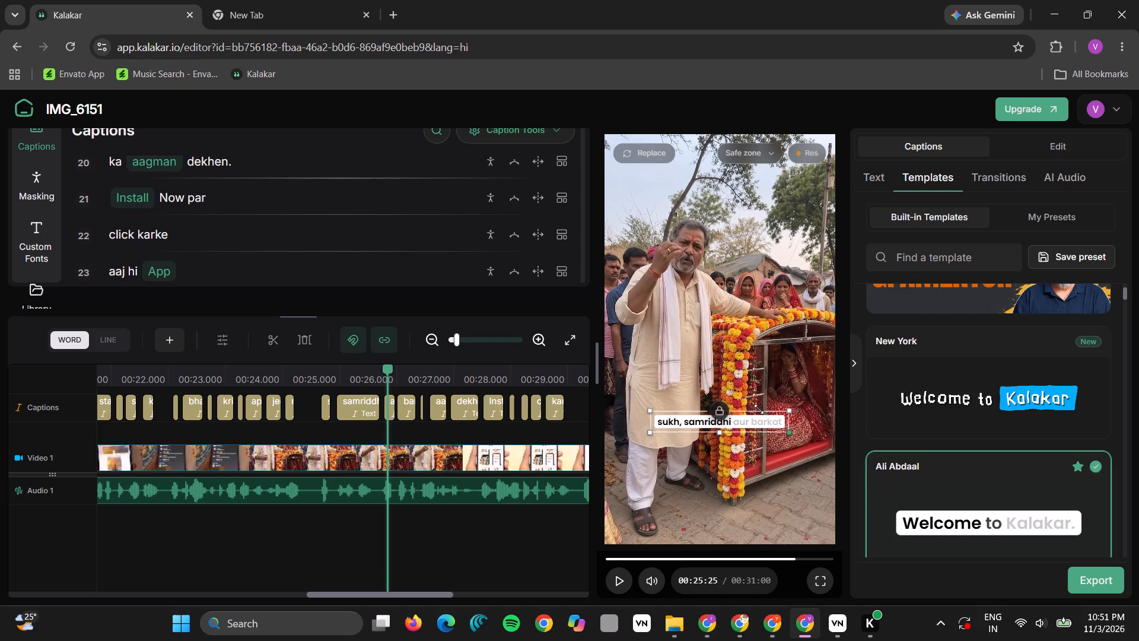
pyautogui.moveTo(759, 409); pyautogui.dragTo(767, 414)
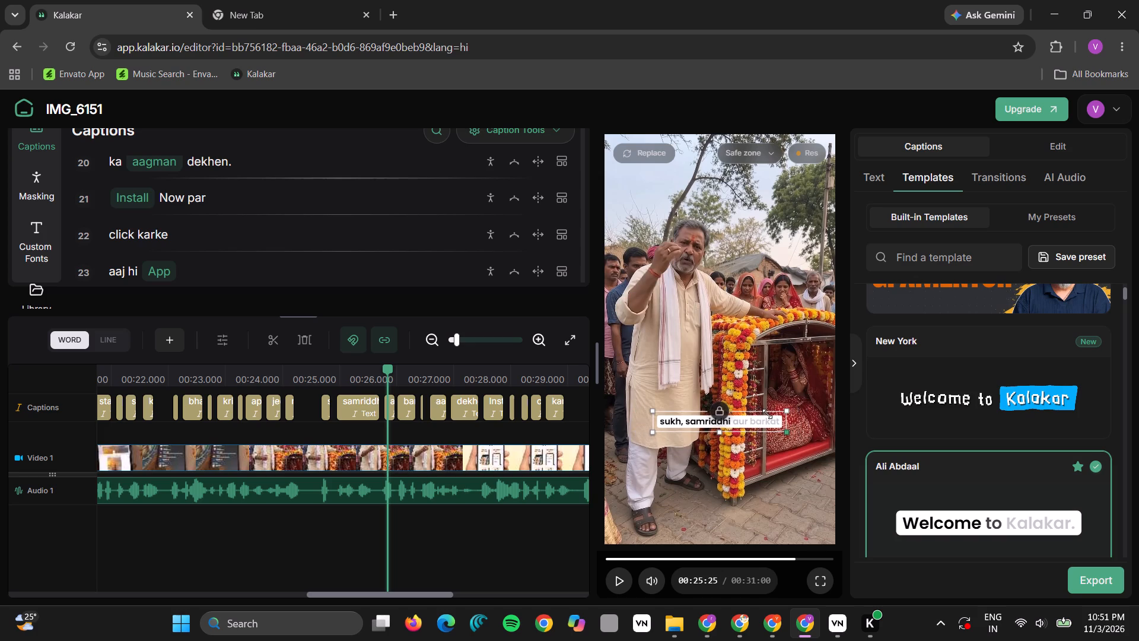
# Play the video from near its start to about 5 s and delete the caption words "baat nahi kahega. is shaktishali" from the timeline.
pyautogui.click(612, 557)
pyautogui.press('space')
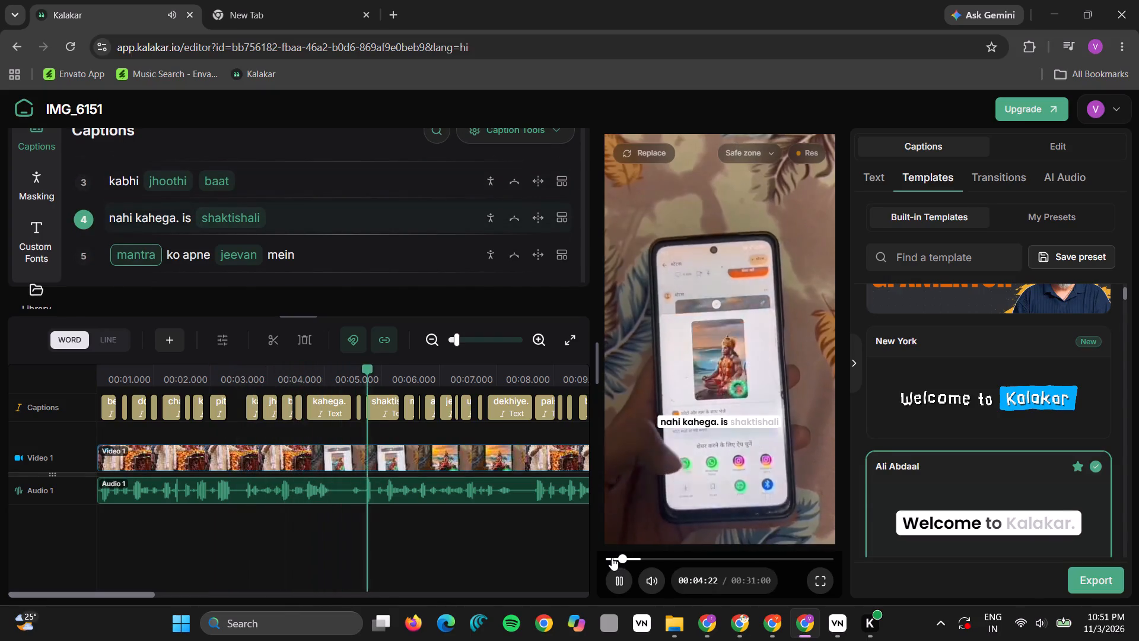
pyautogui.press('space')
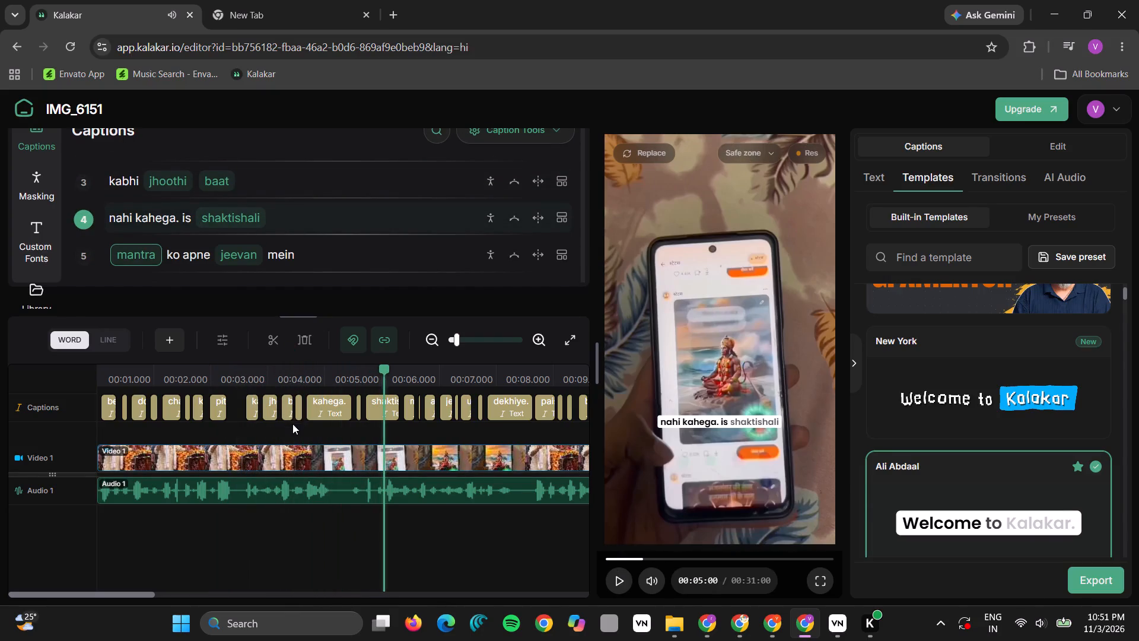
pyautogui.moveTo(292, 424); pyautogui.dragTo(378, 407)
pyautogui.press('Delete')
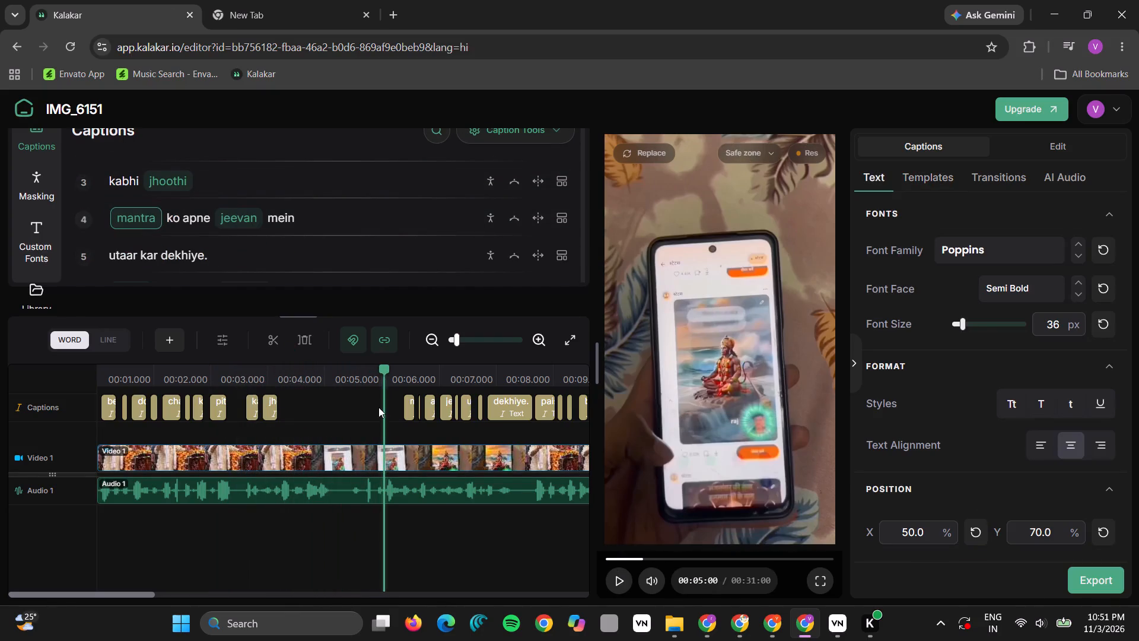
# Play the video on to about 7 s and delete the caption words "mantra ko apne jeevan mein utaar kar dekhiye." from the timeline.
pyautogui.click(628, 553)
pyautogui.press('space')
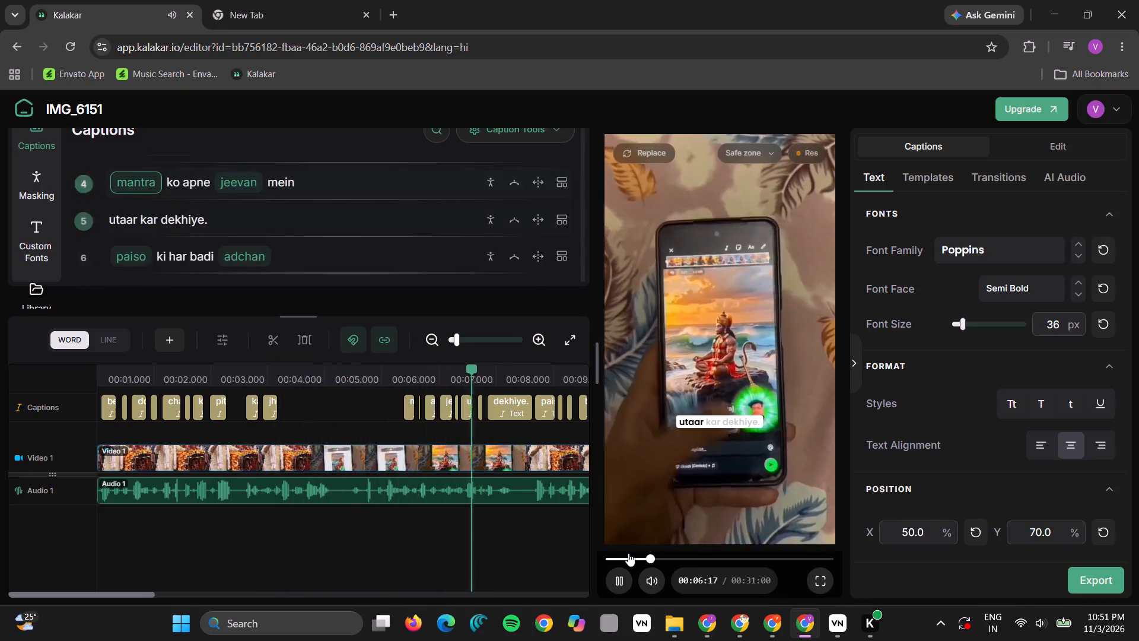
pyautogui.press('space')
pyautogui.moveTo(365, 402); pyautogui.dragTo(495, 401)
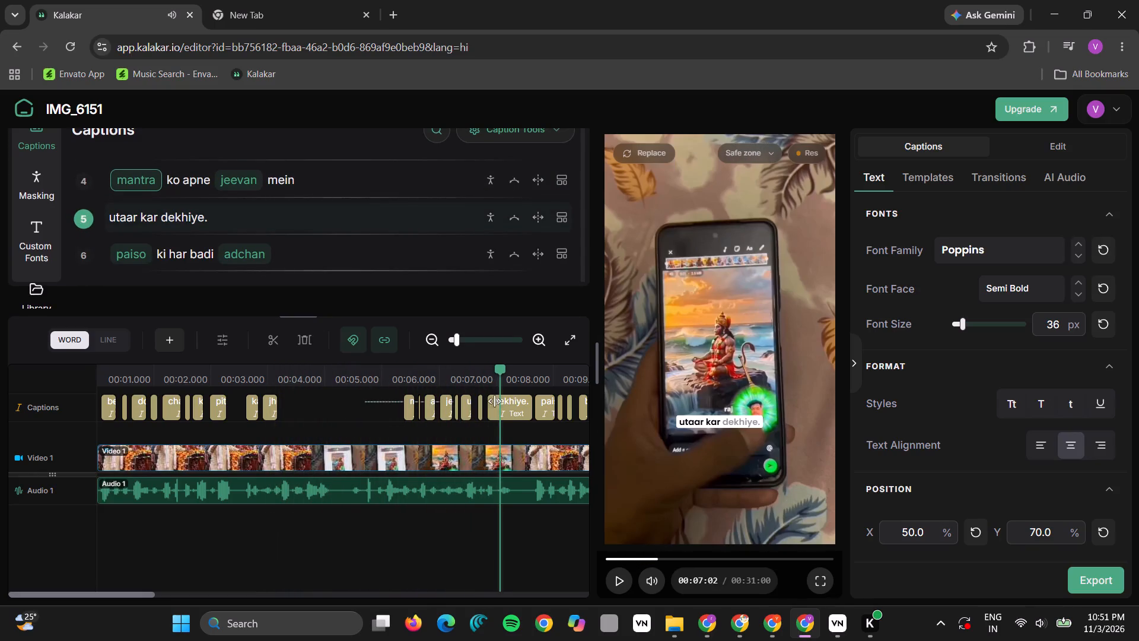
pyautogui.moveTo(495, 401); pyautogui.dragTo(522, 402)
pyautogui.press('Delete')
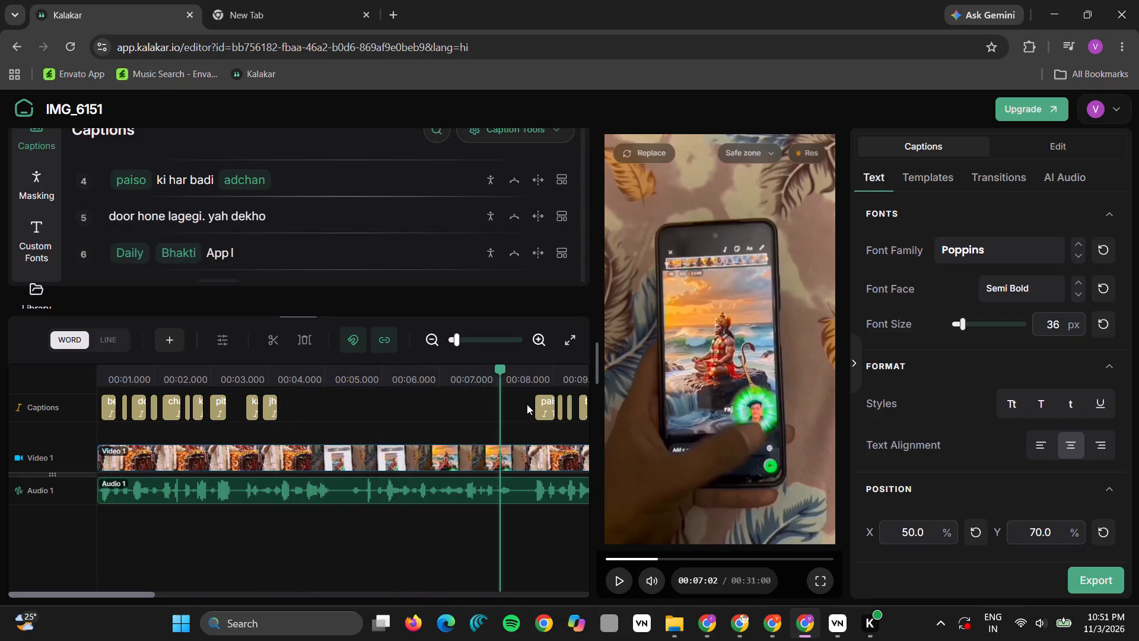
# Review playback up to about 11 s and delete the timeline captions from "yah dekho Daily Bhakti App" through about 16 s.
pyautogui.press('space')
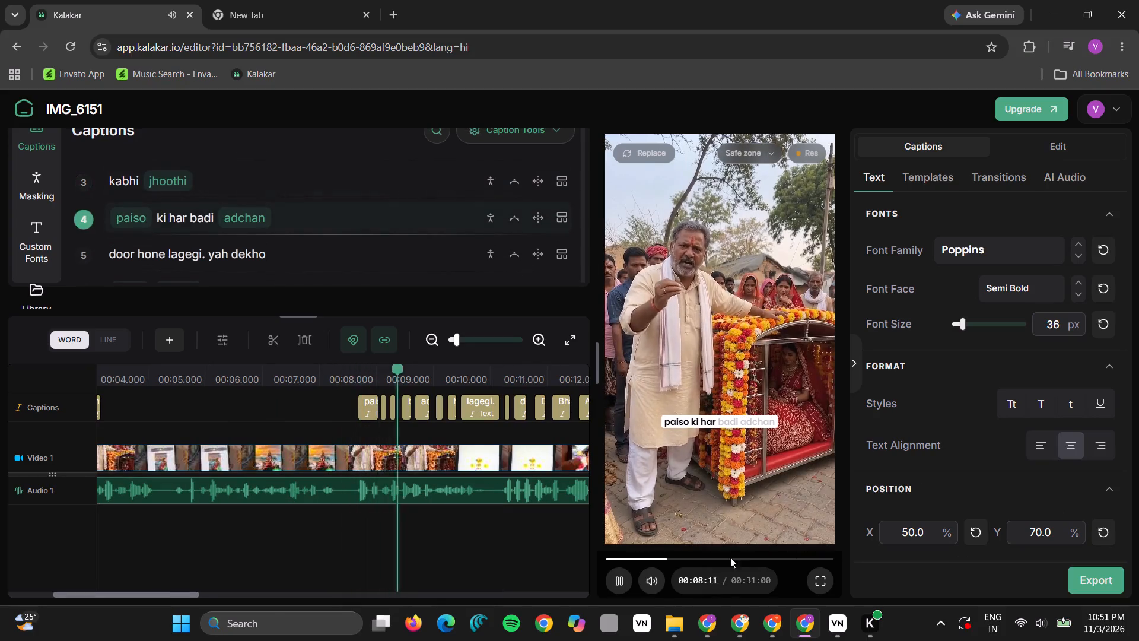
pyautogui.click(640, 558)
pyautogui.press('space')
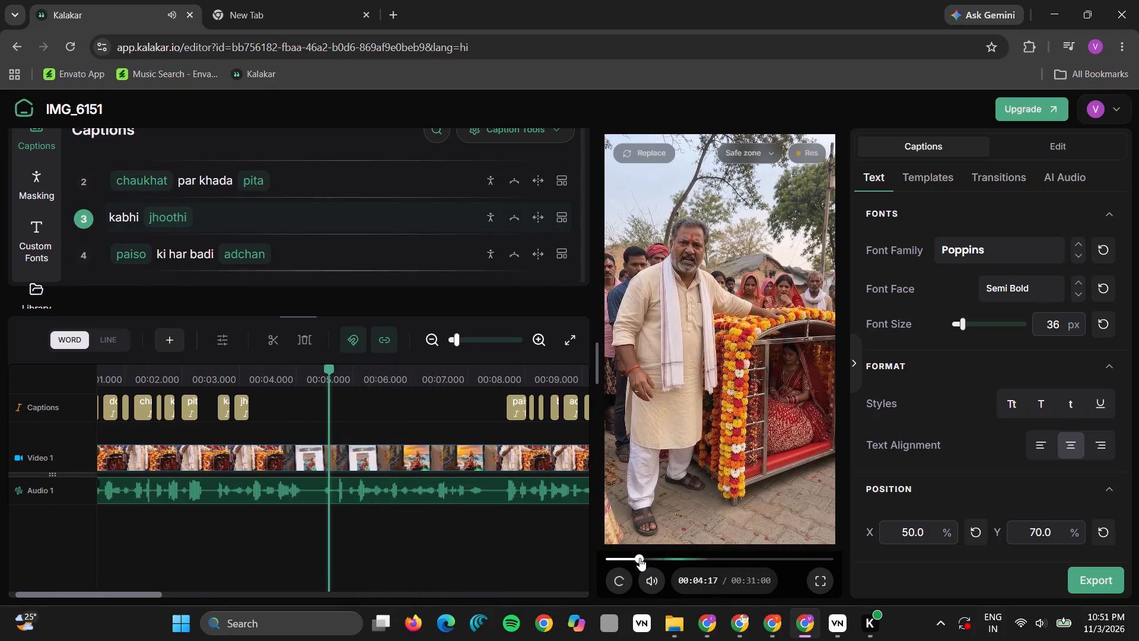
pyautogui.press('space')
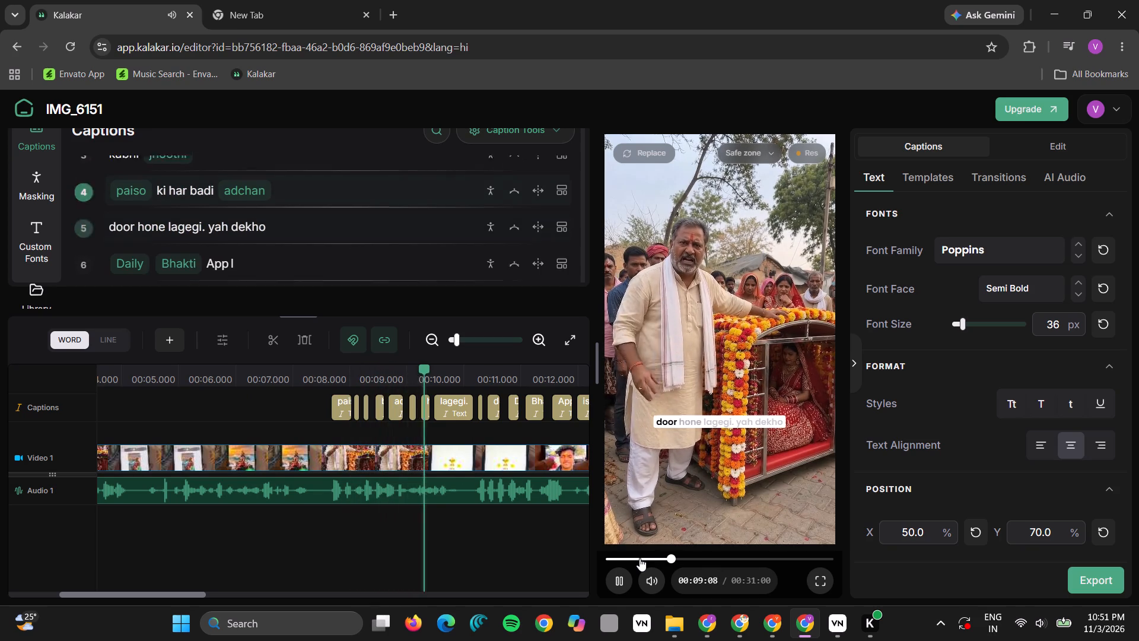
pyautogui.press('space')
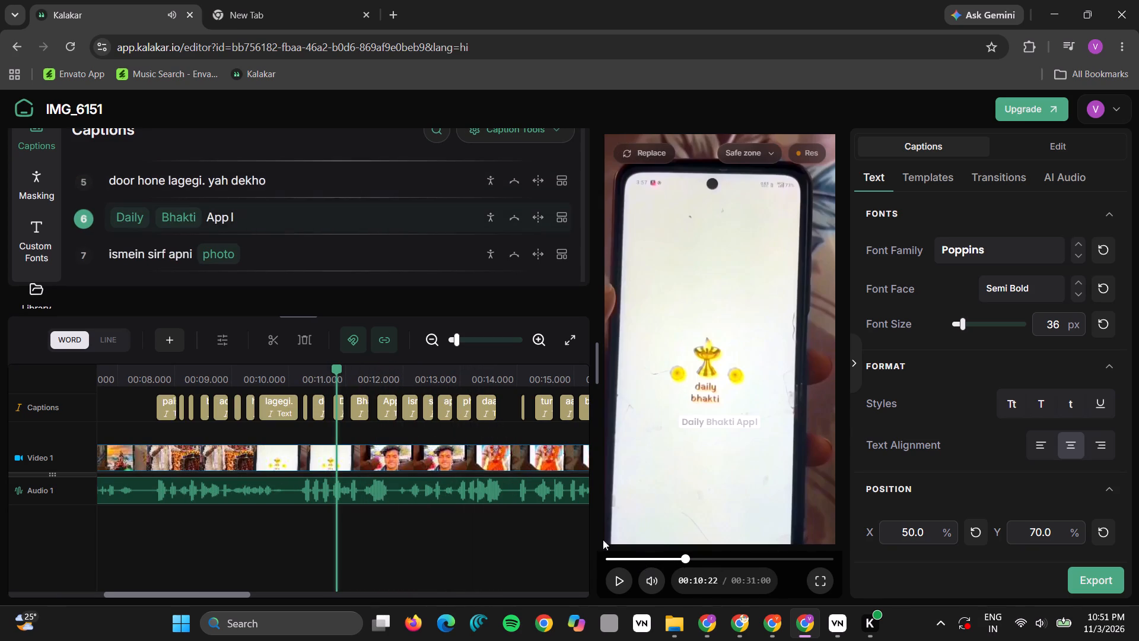
pyautogui.moveTo(307, 423); pyautogui.dragTo(419, 396)
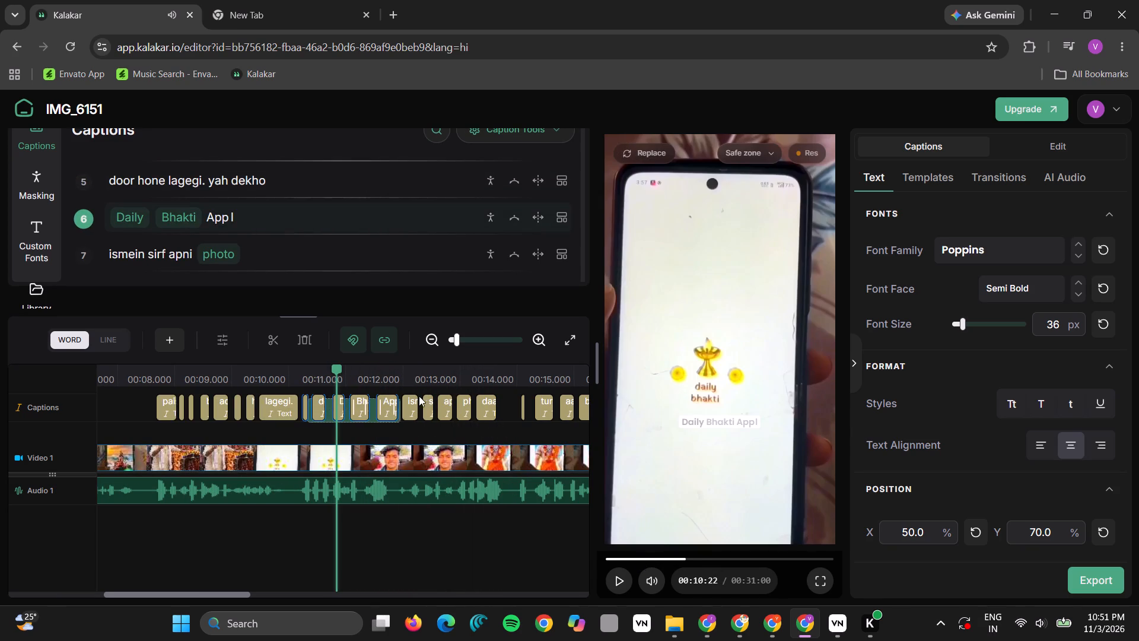
pyautogui.moveTo(419, 396); pyautogui.dragTo(597, 405)
pyautogui.press('Delete')
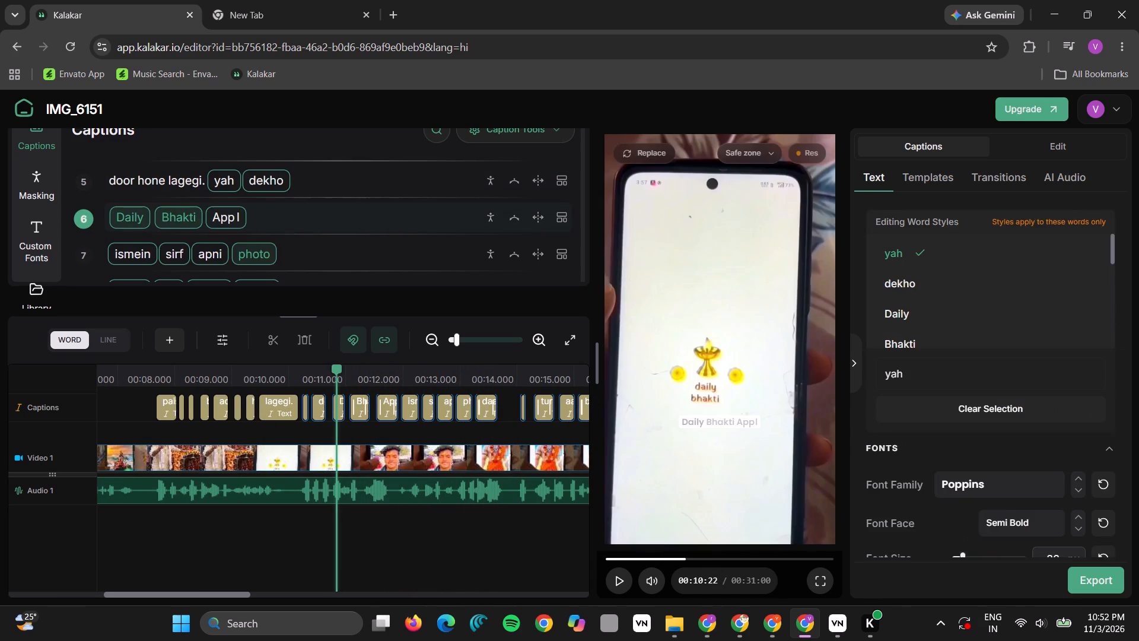
# Replay the section around 9 to 11 s and delete the caption word "lagegi." after "door hone".
pyautogui.press('space')
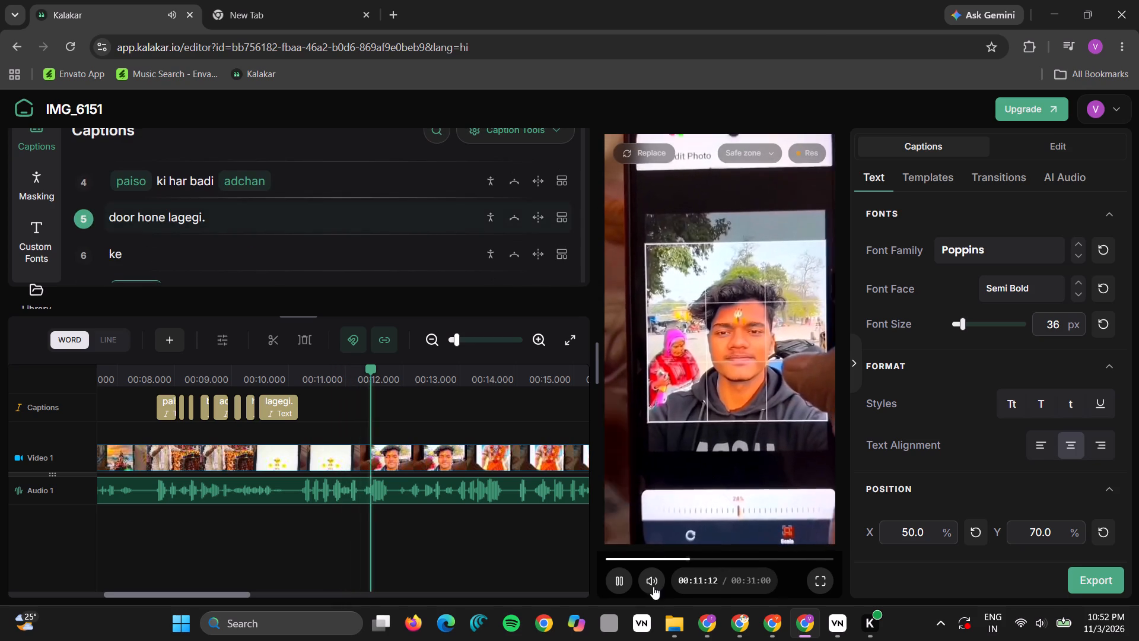
pyautogui.click(664, 559)
pyautogui.press('space')
pyautogui.press('space')
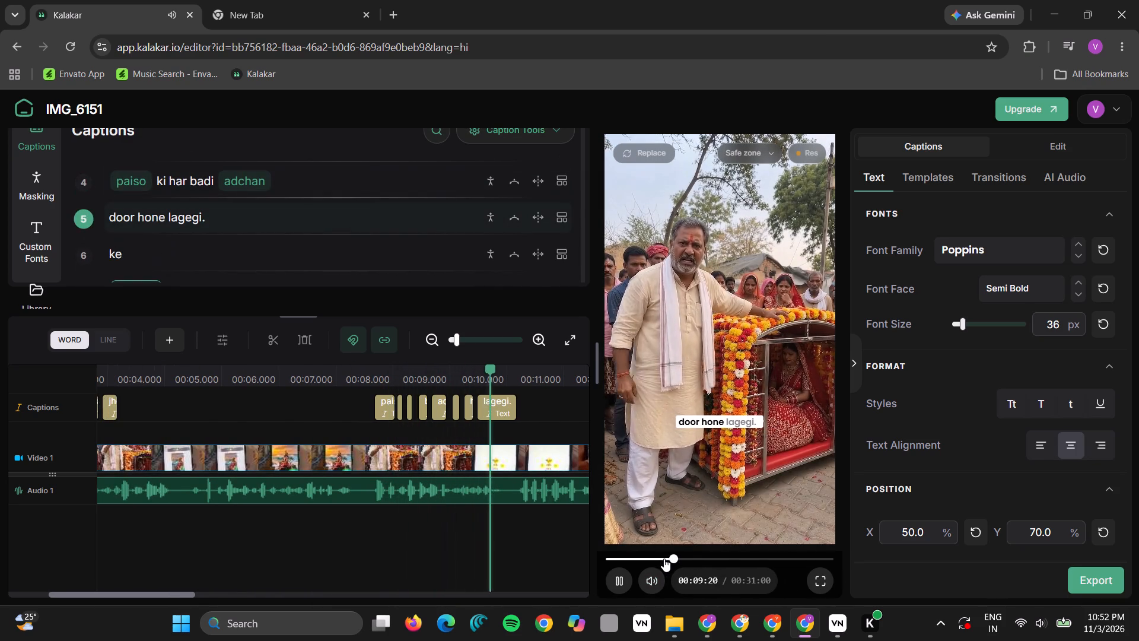
pyautogui.press('space')
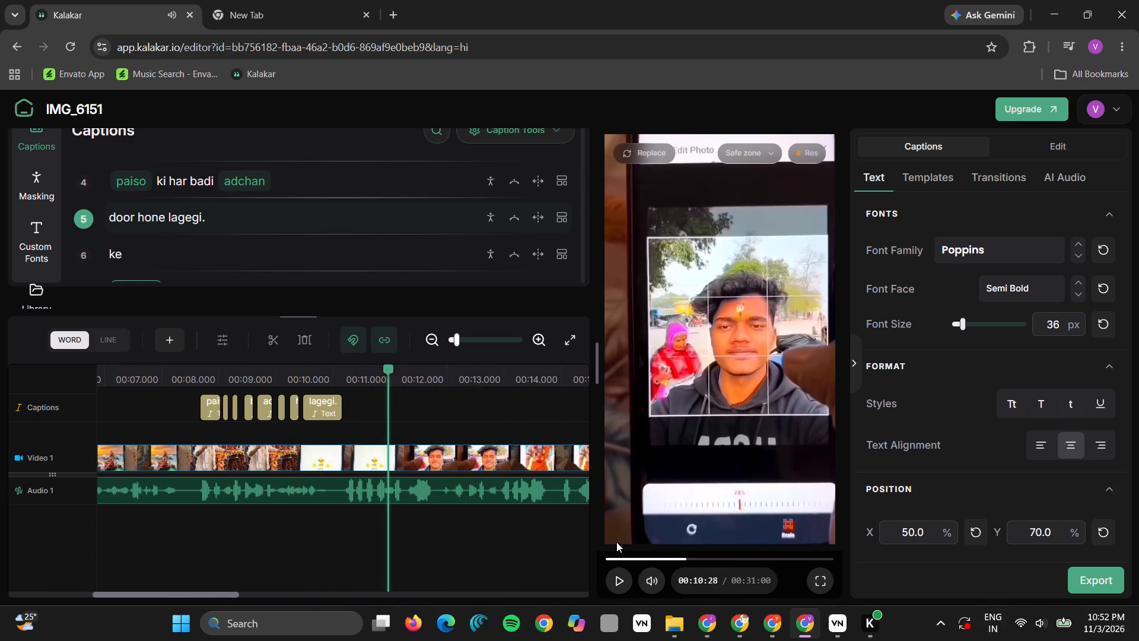
pyautogui.moveTo(347, 409); pyautogui.dragTo(326, 414)
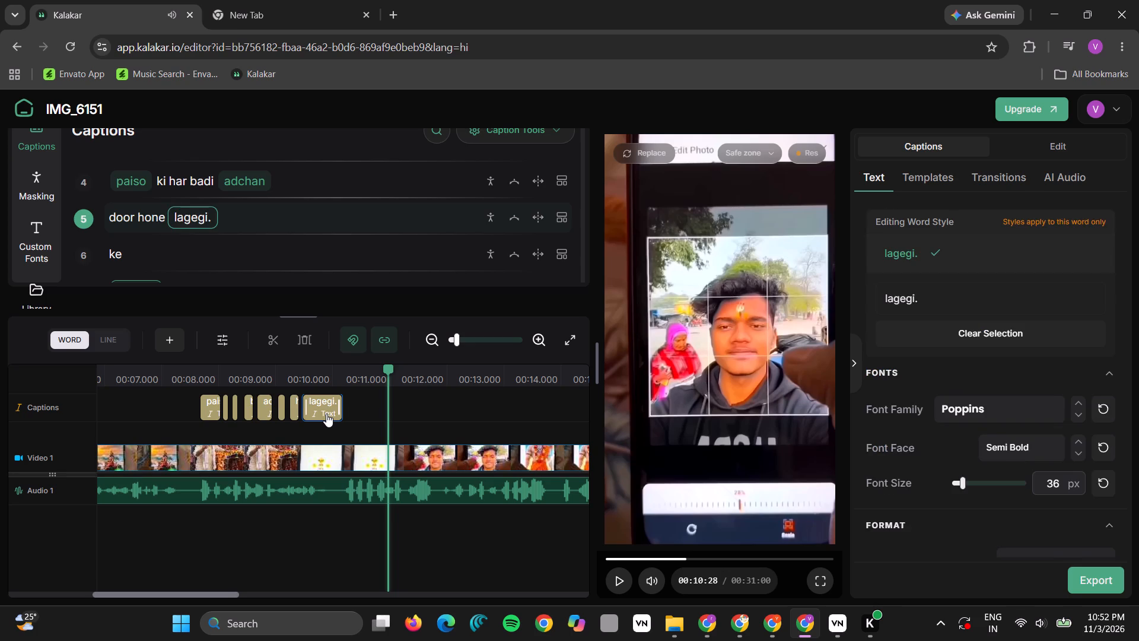
pyautogui.press('Delete')
# Play on to about 21 s and delete the captions from "ke mantra mil jayenge." through "samriddhi", including the leftover word near 16 s.
pyautogui.press('space')
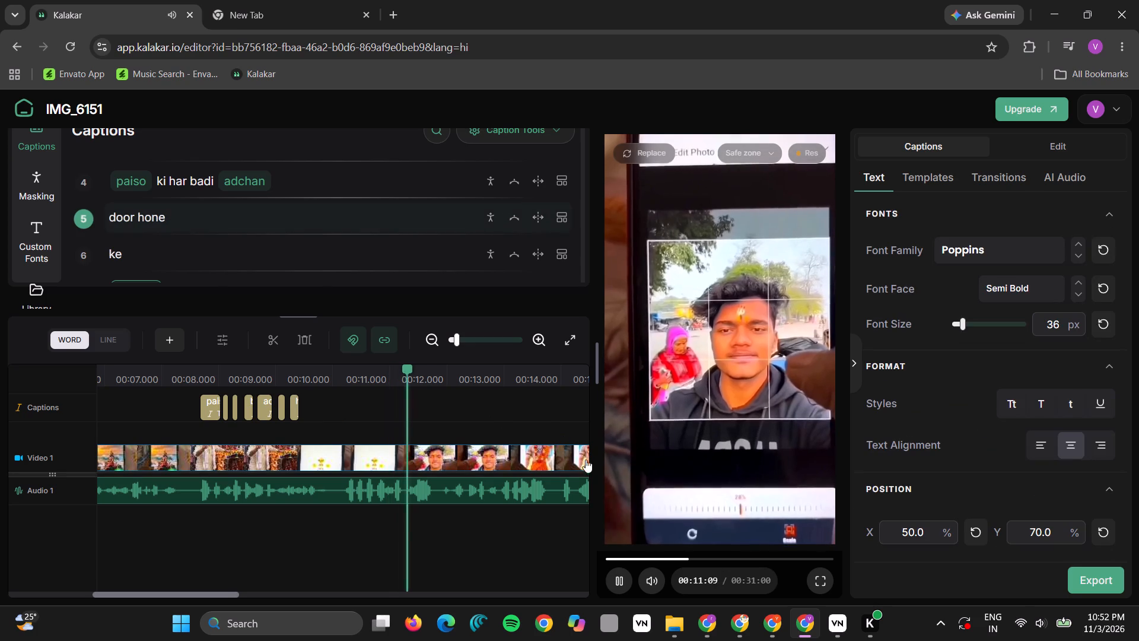
pyautogui.click(677, 559)
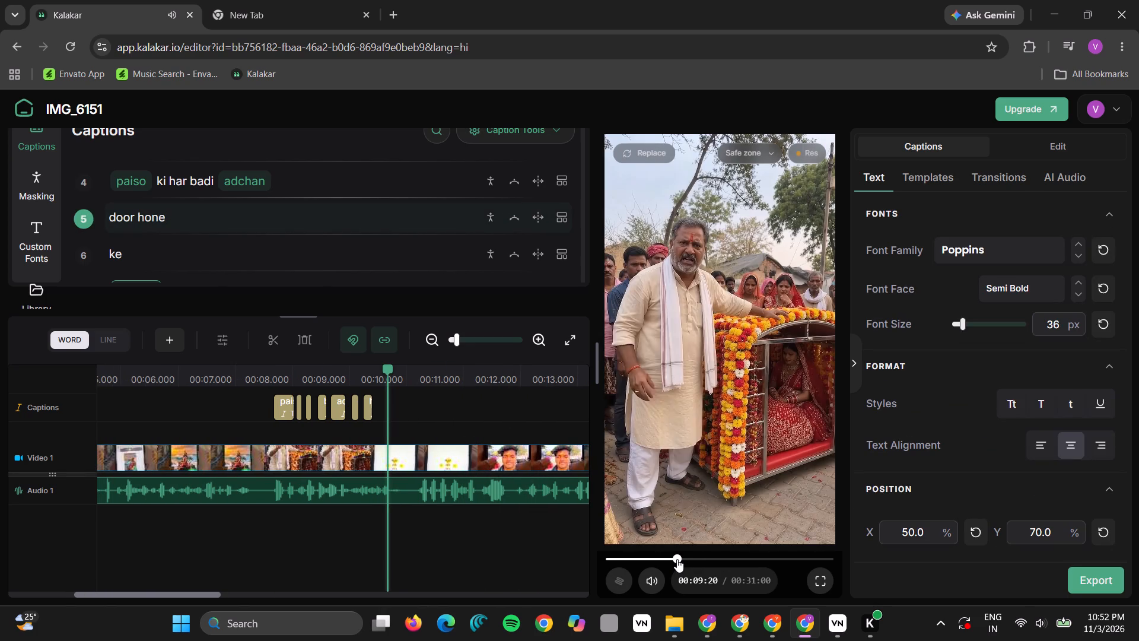
pyautogui.press('space')
pyautogui.press('space')
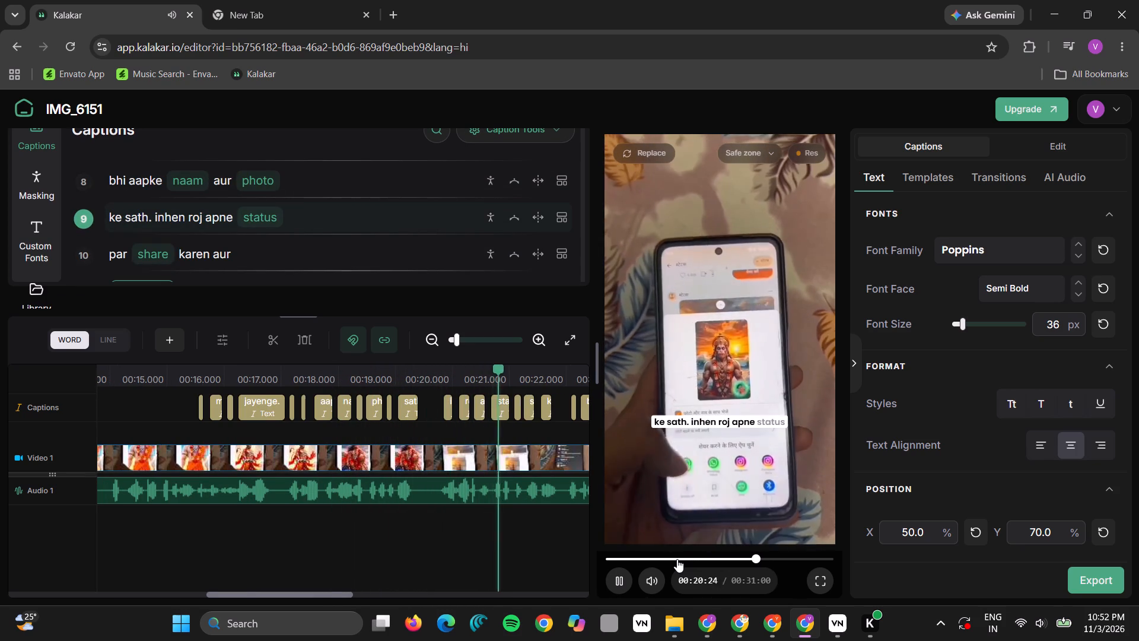
pyautogui.press('space')
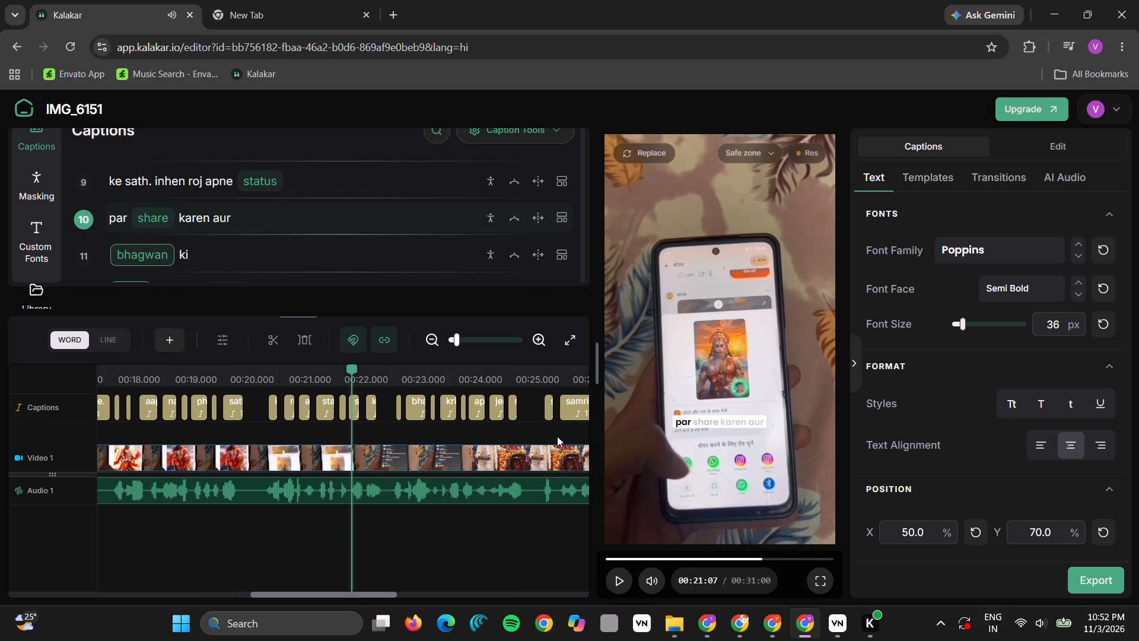
pyautogui.moveTo(565, 436); pyautogui.dragTo(34, 397)
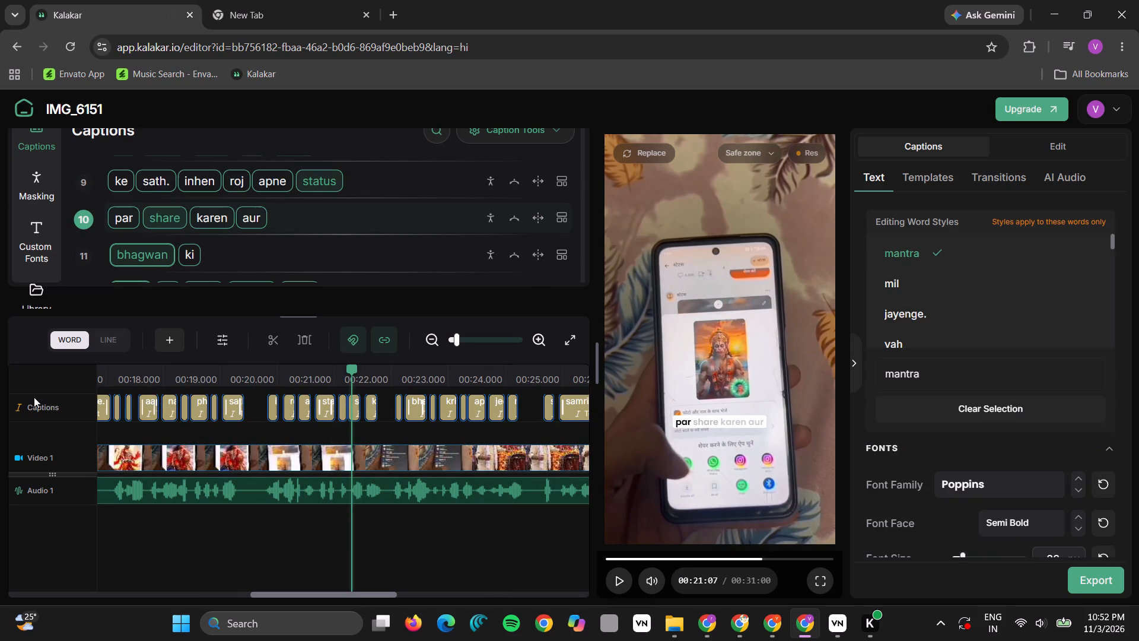
pyautogui.press('Delete')
pyautogui.hscroll(1, 281, 421)
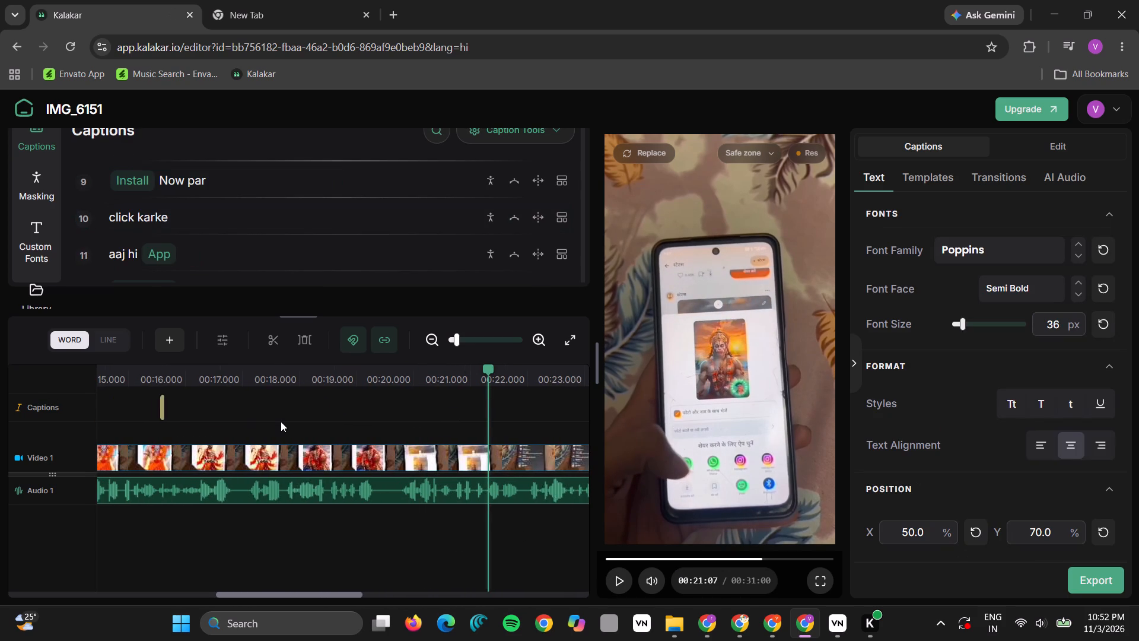
pyautogui.hscroll(1, 281, 421)
pyautogui.moveTo(281, 421); pyautogui.dragTo(190, 405)
pyautogui.press('Delete')
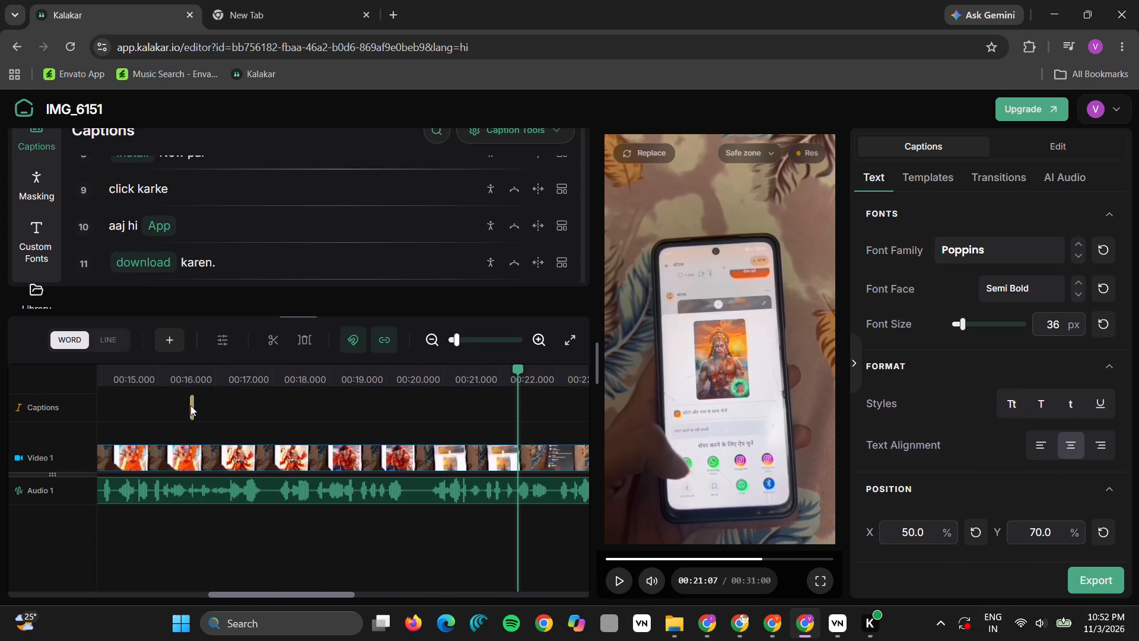
# Play on to about 28 s and delete the remaining captions from "aur barkat" through "download karen." at the video's end.
pyautogui.press('space')
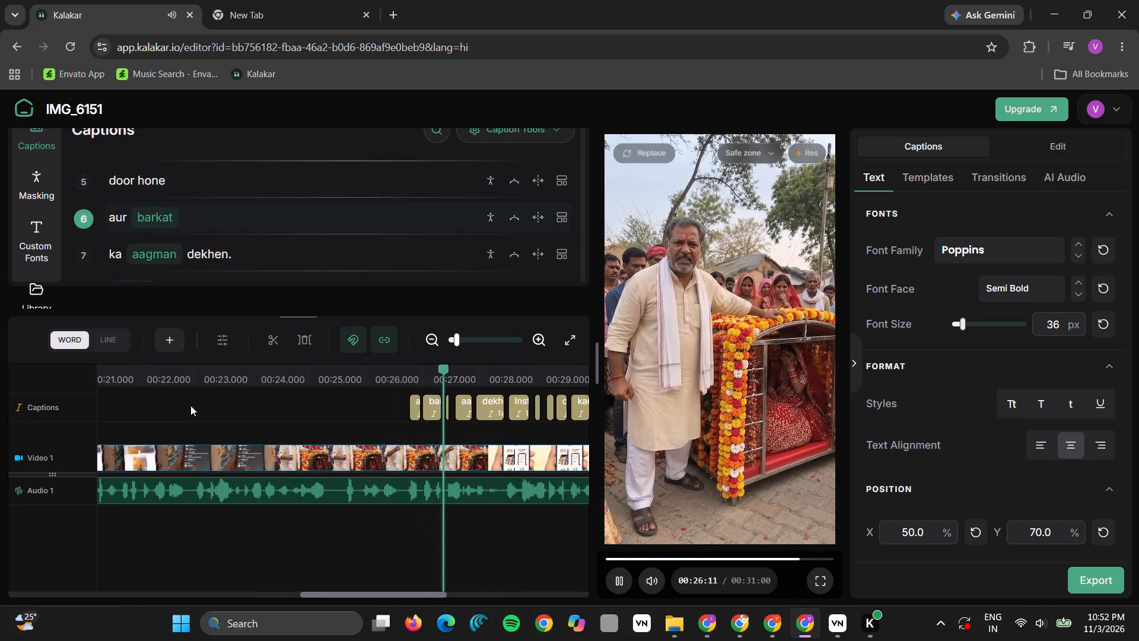
pyautogui.press('space')
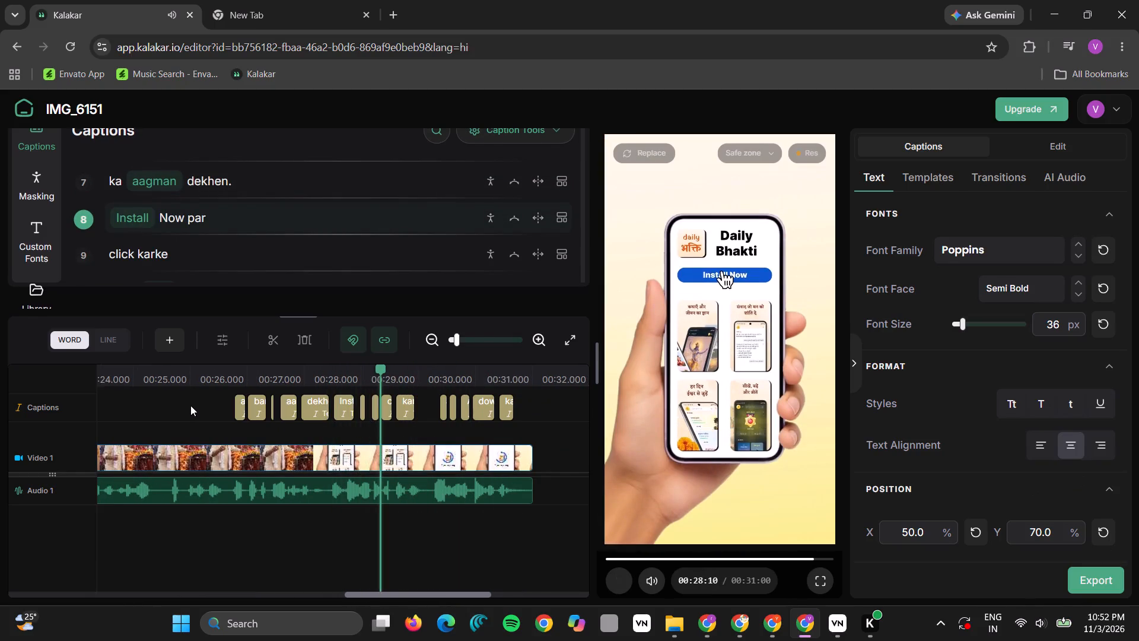
pyautogui.moveTo(192, 431); pyautogui.dragTo(556, 425)
pyautogui.moveTo(556, 425); pyautogui.dragTo(216, 414)
pyautogui.press('Delete')
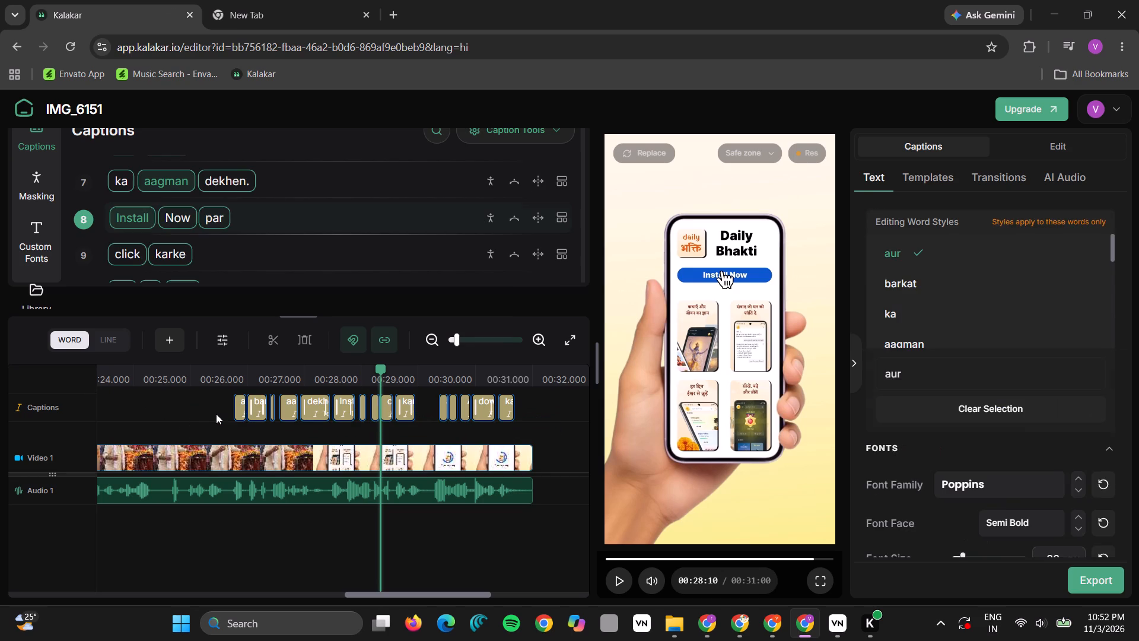
# Review the video from the start and render it as a 1080P video export.
pyautogui.click(607, 562)
pyautogui.press('space')
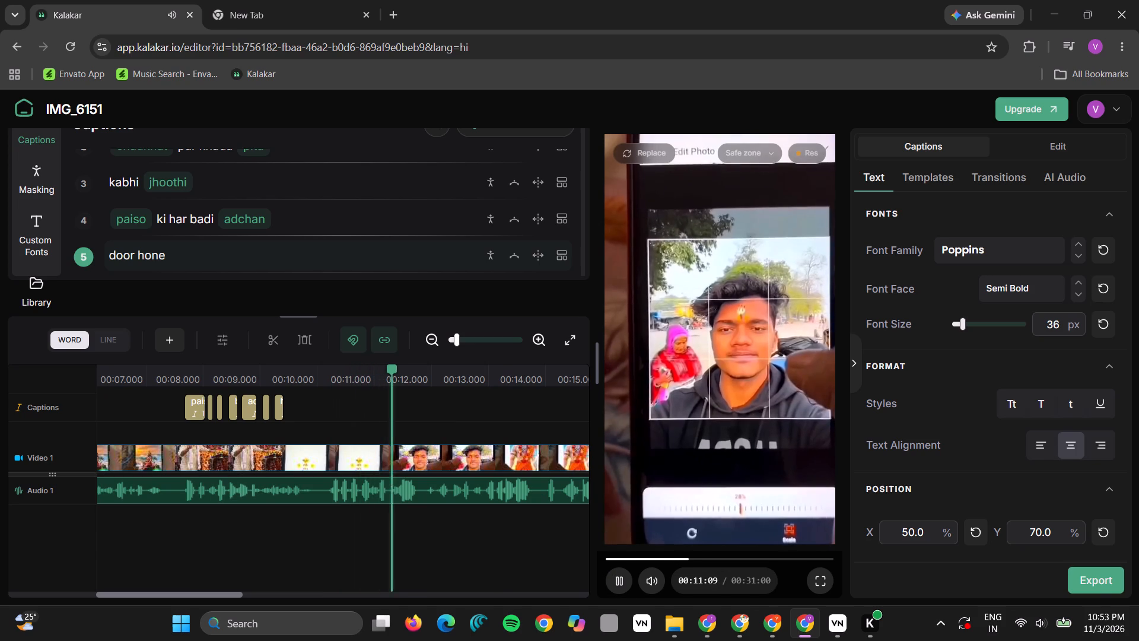
pyautogui.click(1100, 580)
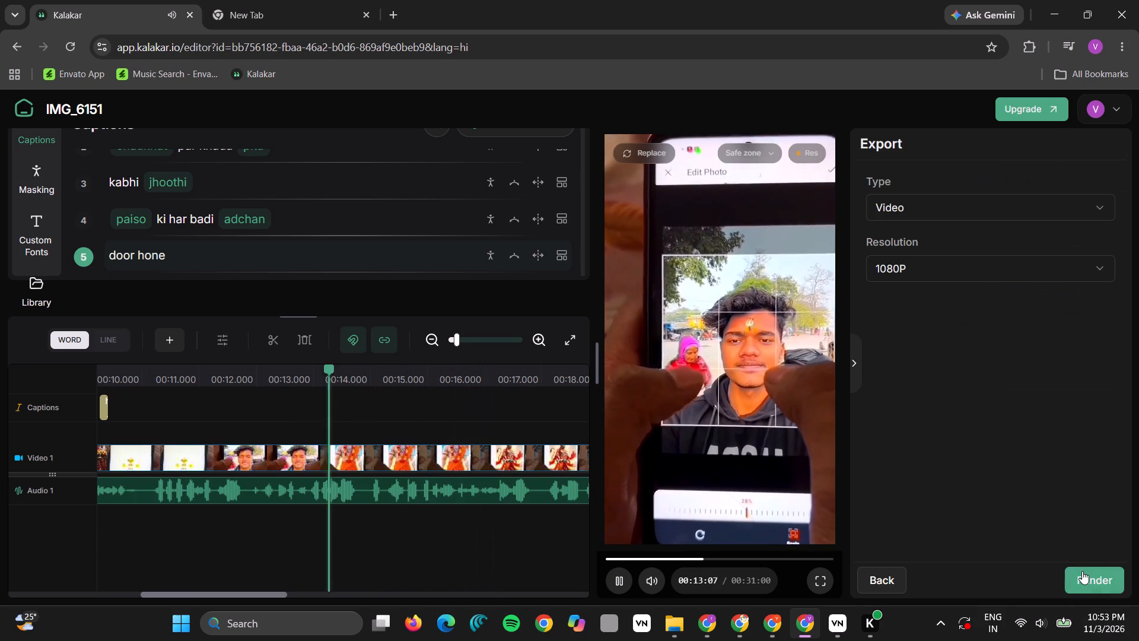
pyautogui.click(1084, 576)
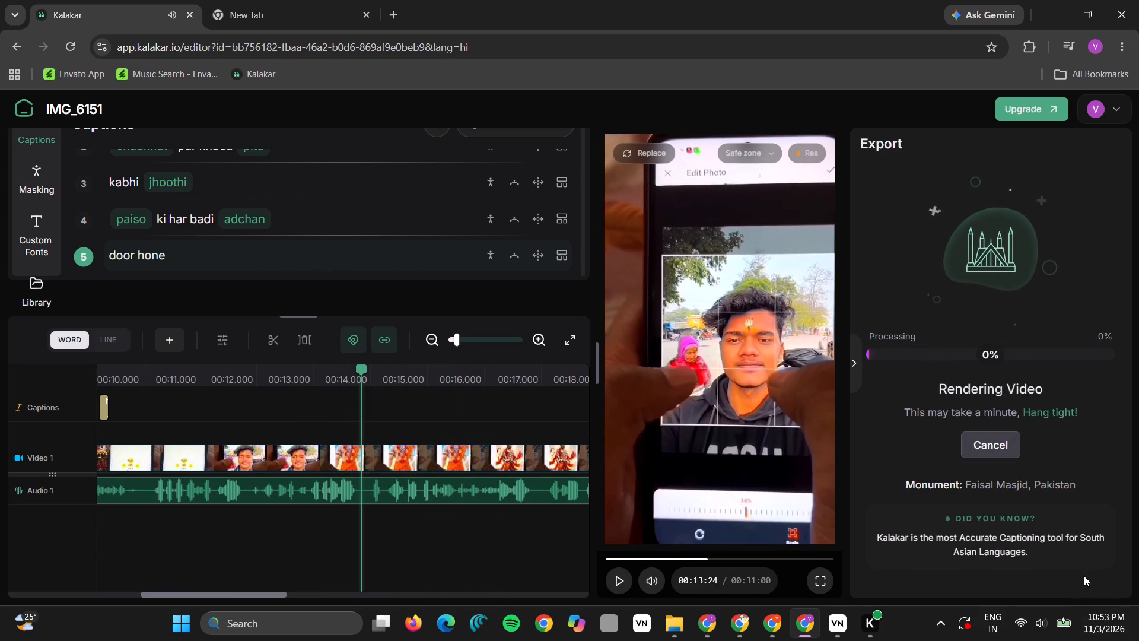
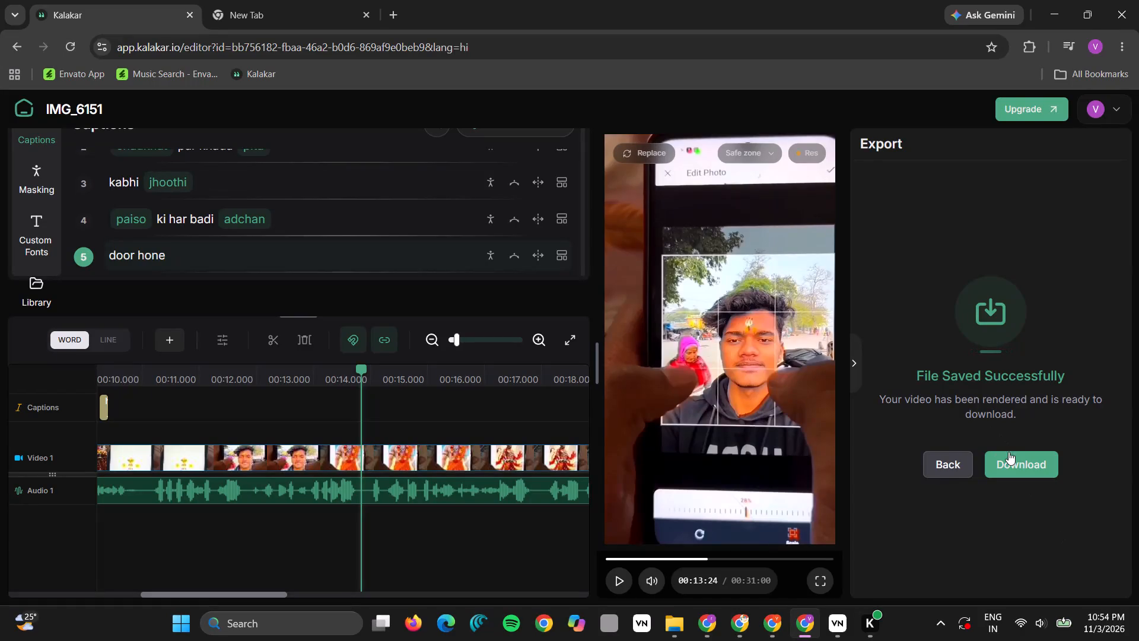
# Download the rendered video into the Desktop folder "final" as hook1, replacing the existing file of that name.
pyautogui.click(1009, 460)
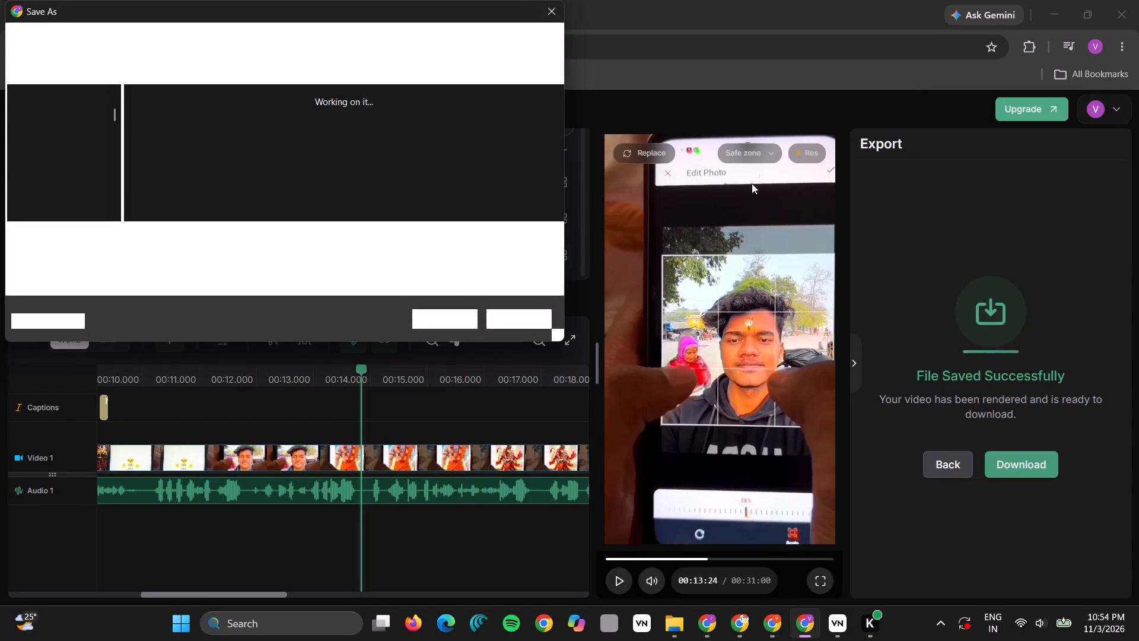
pyautogui.write('hook')
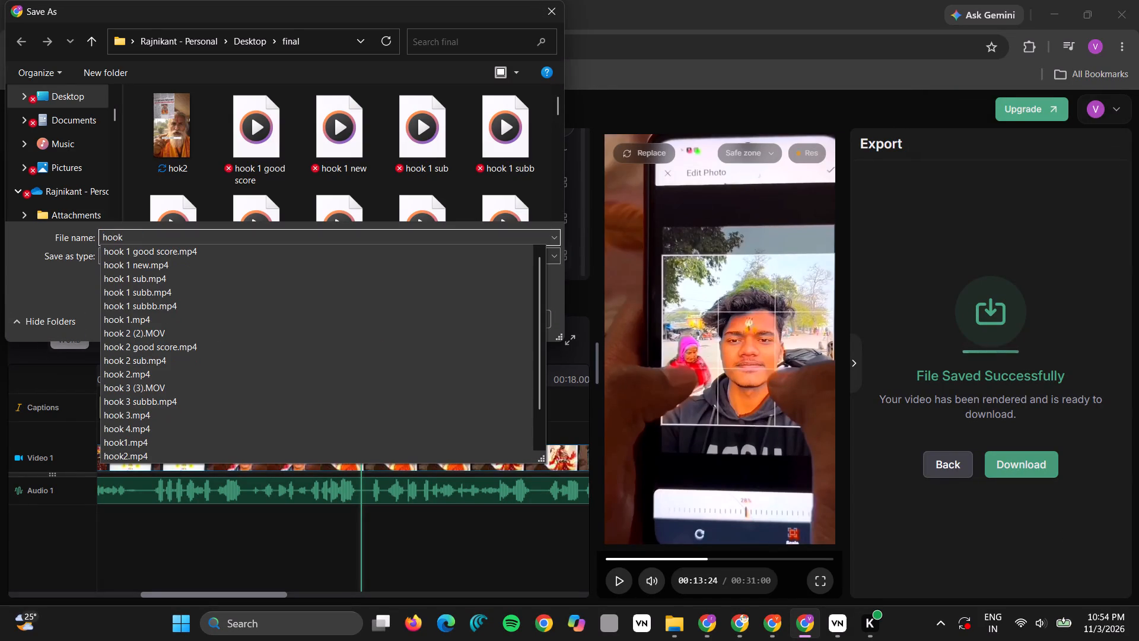
pyautogui.press('1')
pyautogui.press('Return')
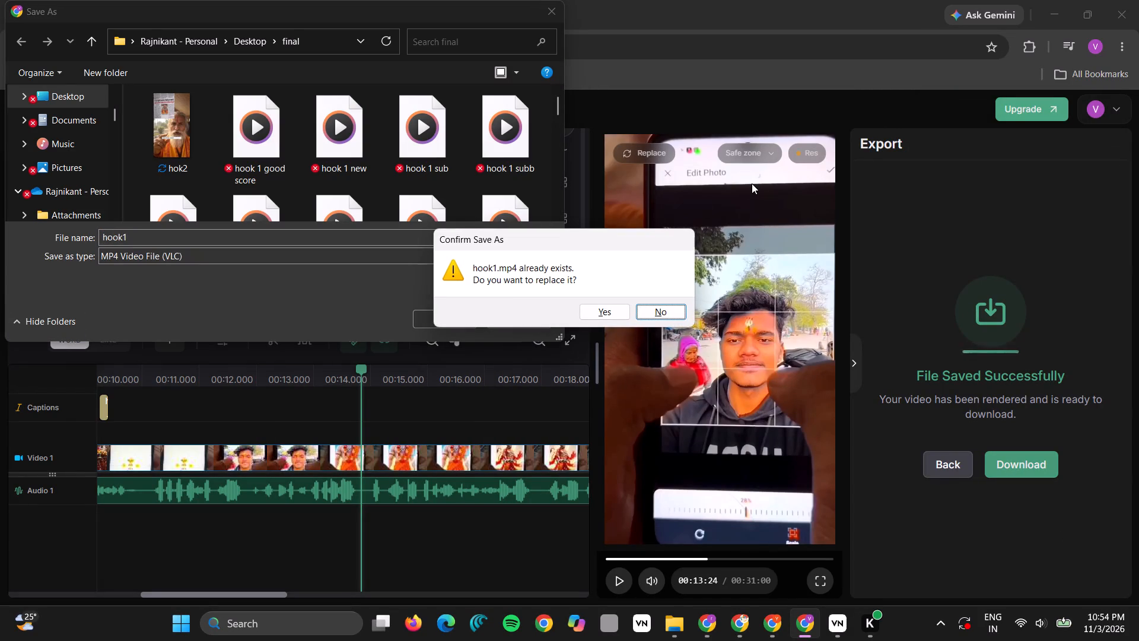
pyautogui.press('Left')
pyautogui.press('Return')
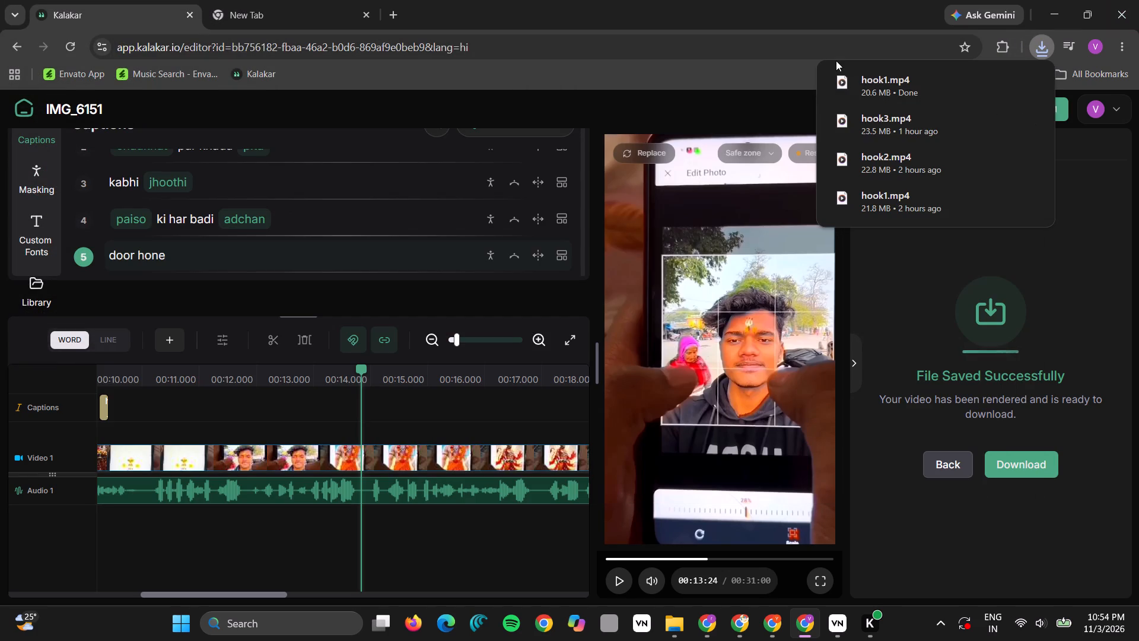
# Upload the downloaded hook1.mp4 to the Google Drive folder "3nov 4" in the other Chrome window.
pyautogui.moveTo(862, 90); pyautogui.dragTo(804, 622)
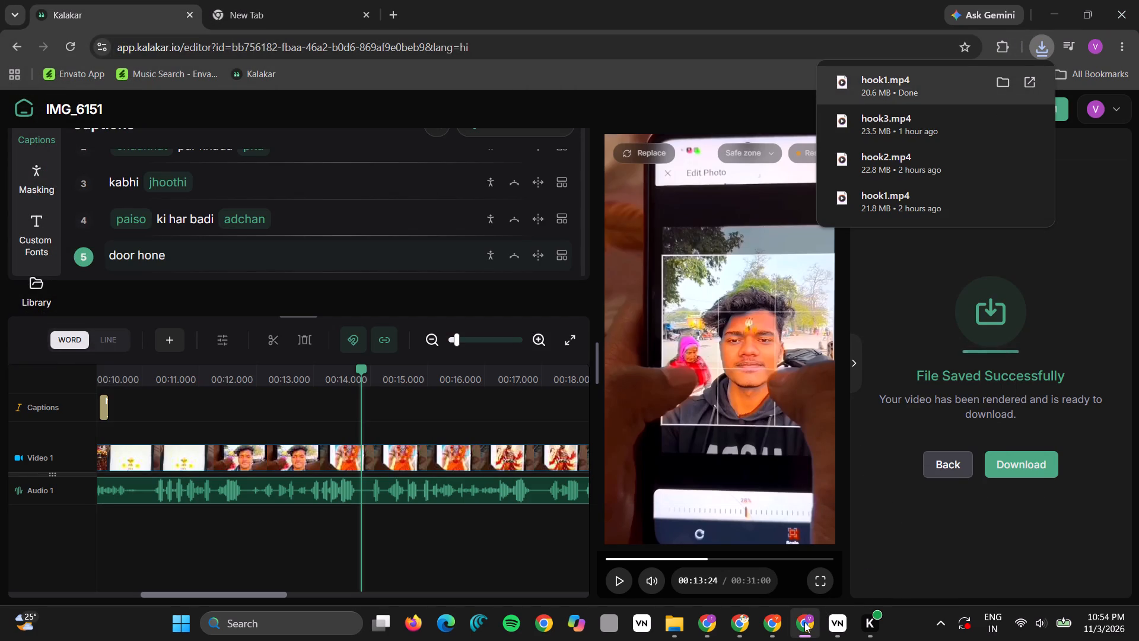
pyautogui.moveTo(804, 622); pyautogui.dragTo(750, 608)
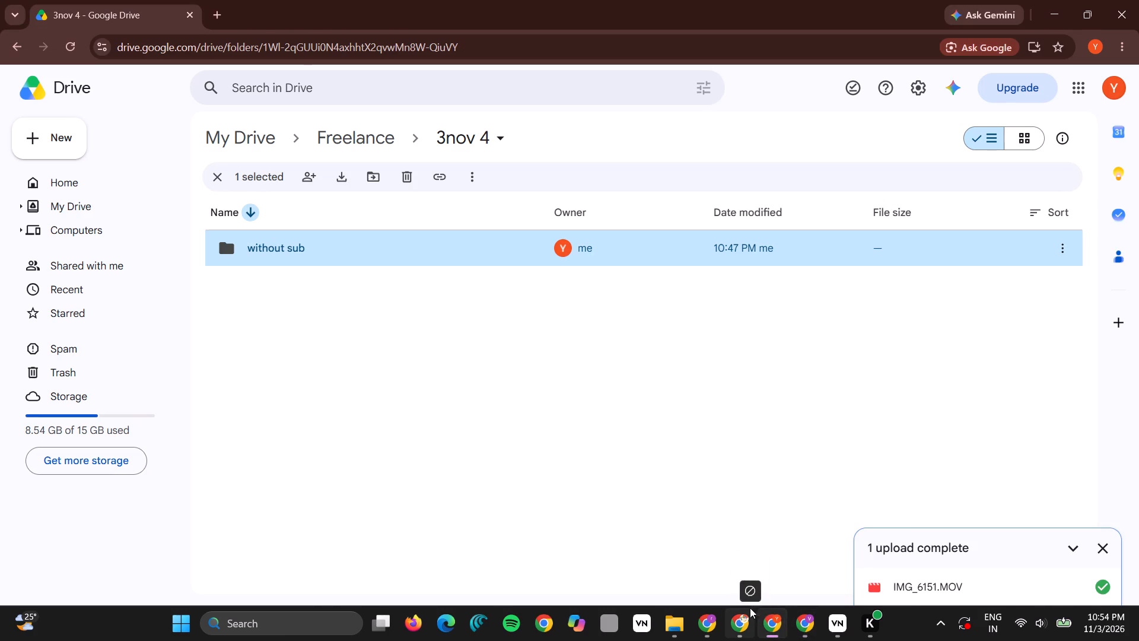
pyautogui.moveTo(750, 608); pyautogui.dragTo(760, 618)
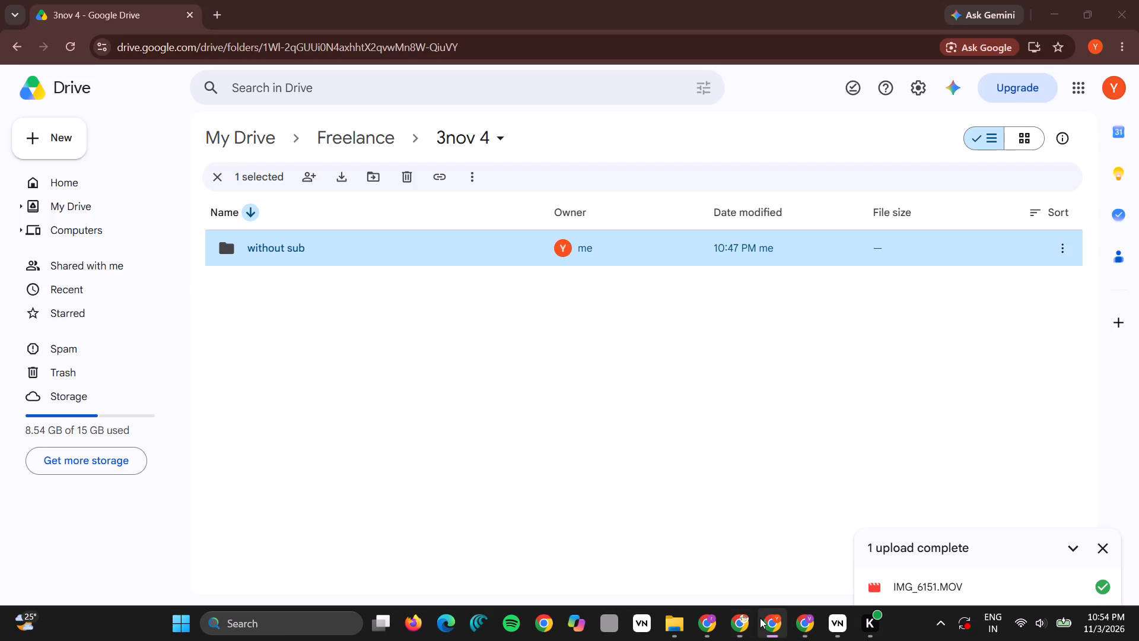
pyautogui.moveTo(760, 618); pyautogui.dragTo(740, 407)
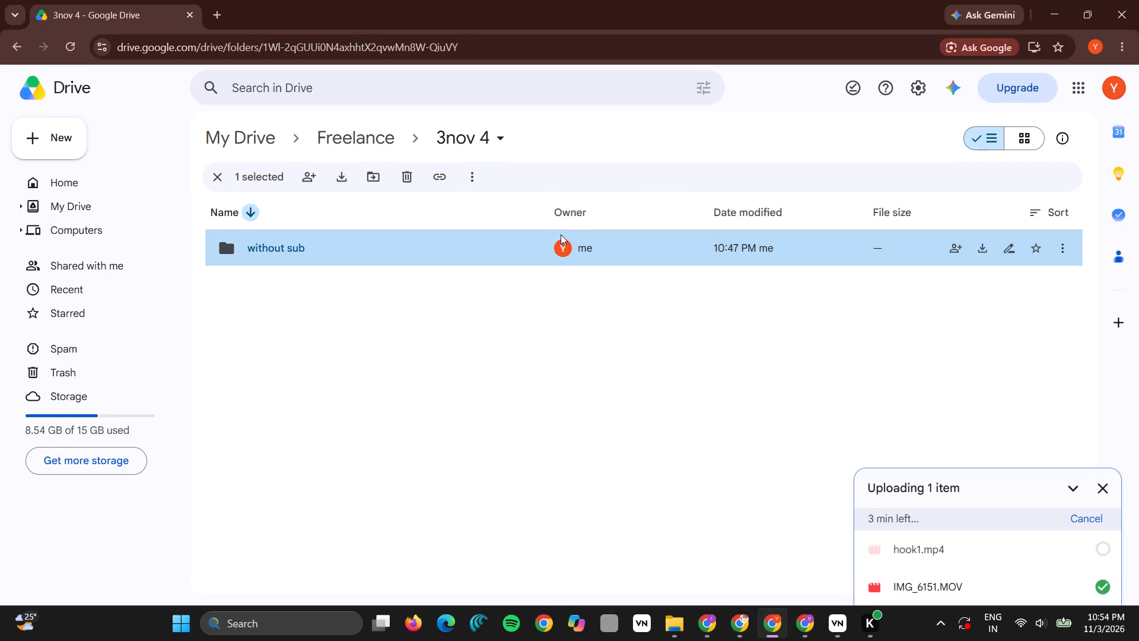
# In the "without sub" folder, rename IMG_6151.MOV, entering "hook" as the new name before the .MOV extension.
pyautogui.doubleClick(545, 255)
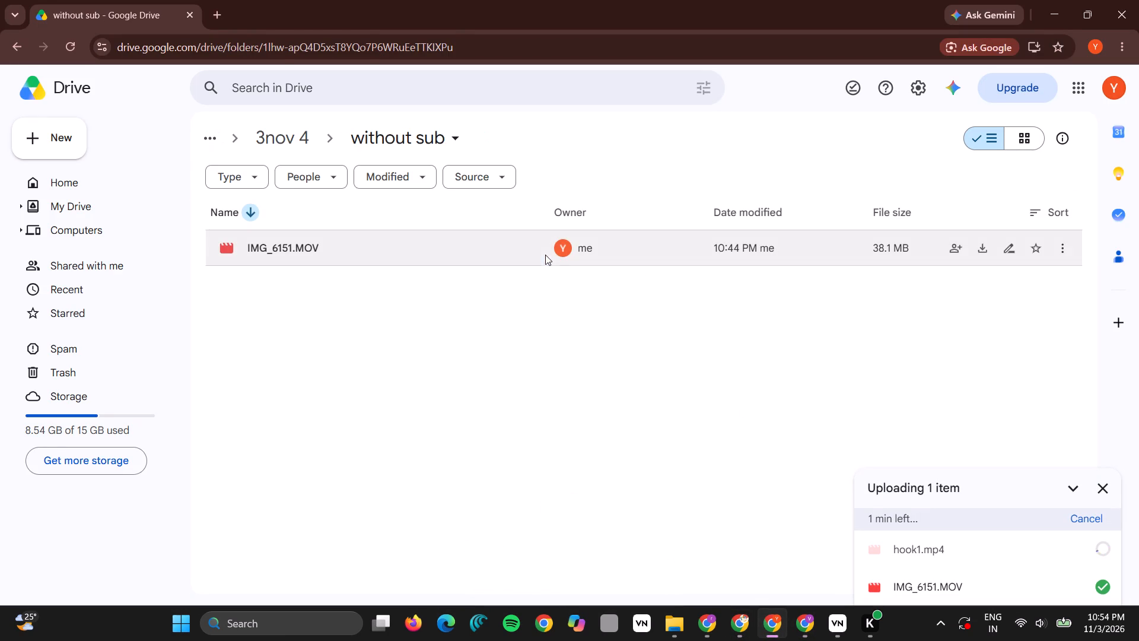
pyautogui.rightClick(407, 246)
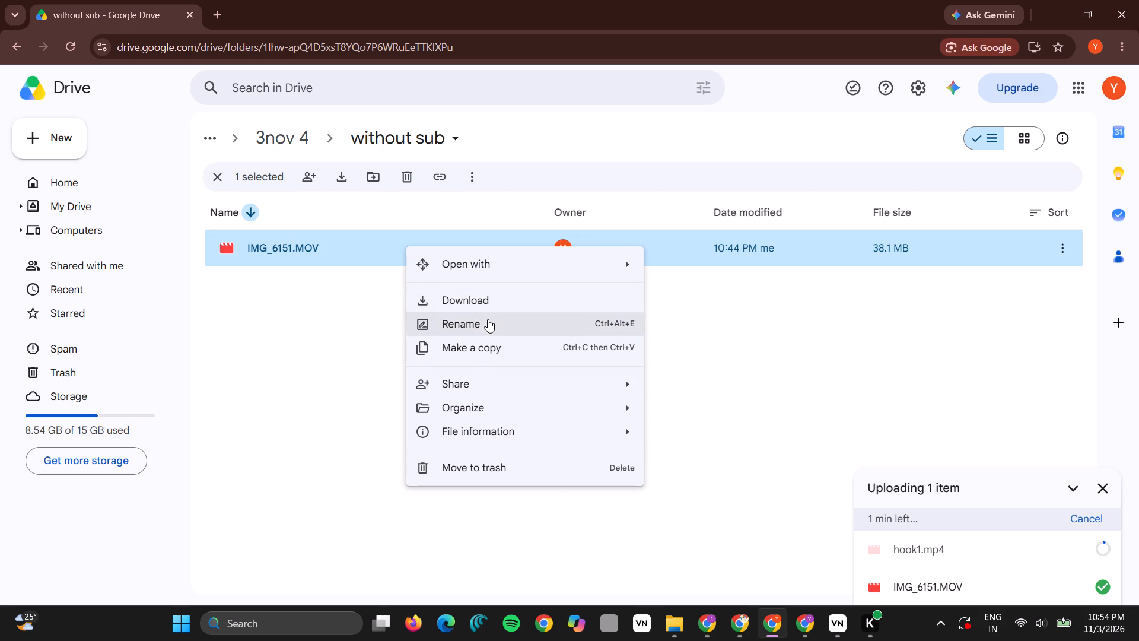
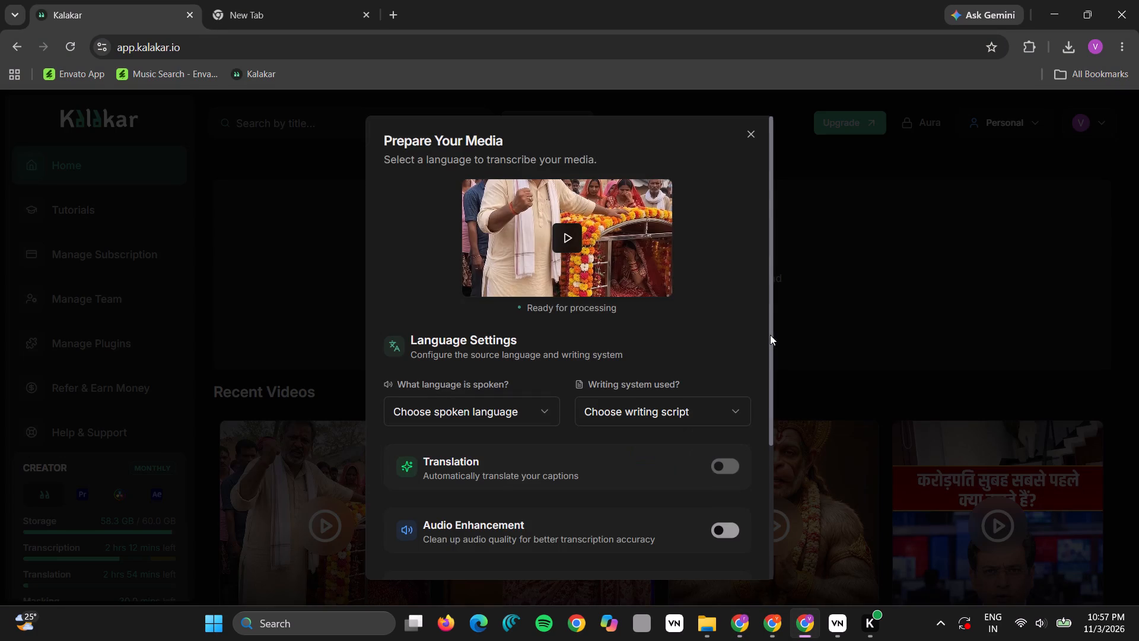
# Set the spoken language to Hinglish and generate the transcription for the added video.
pyautogui.click(521, 412)
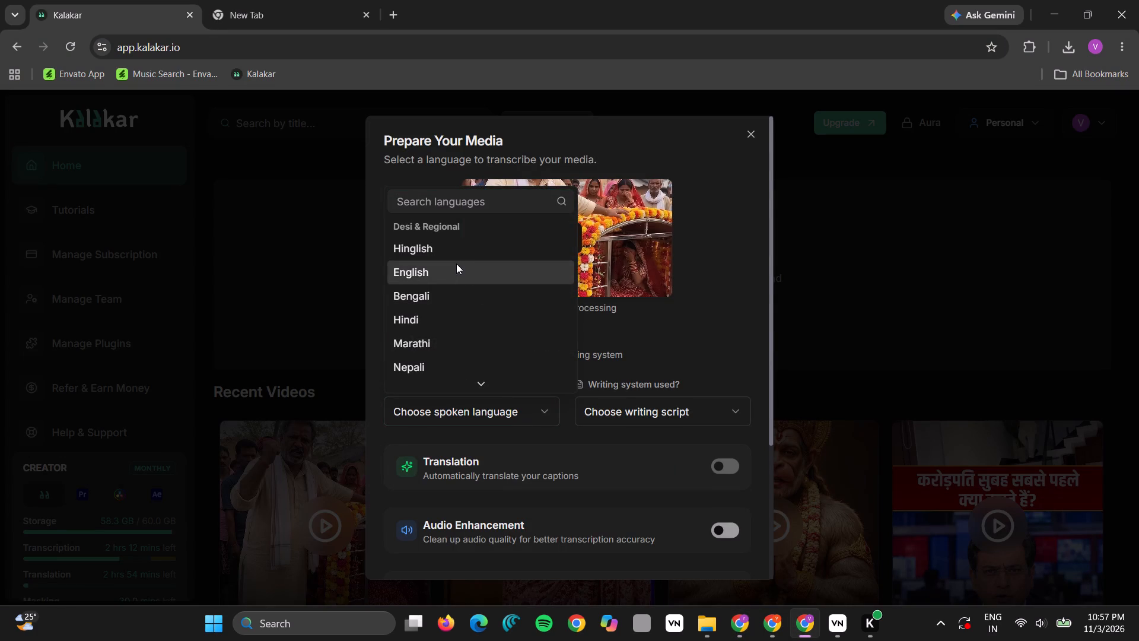
pyautogui.click(454, 254)
pyautogui.scroll(-4, 542, 399)
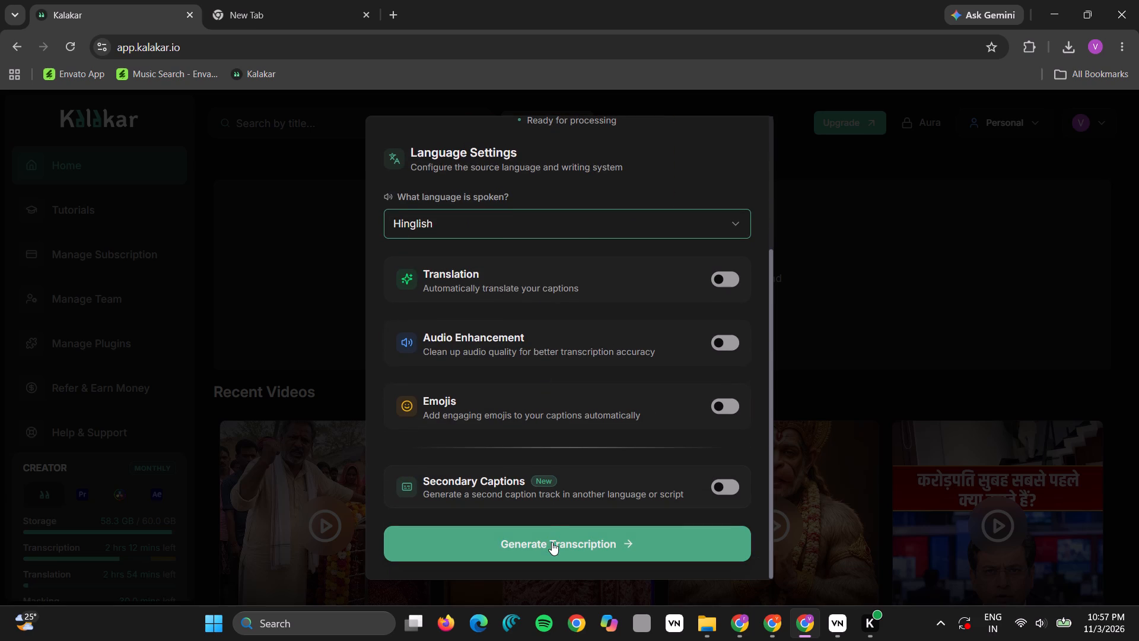
pyautogui.click(552, 545)
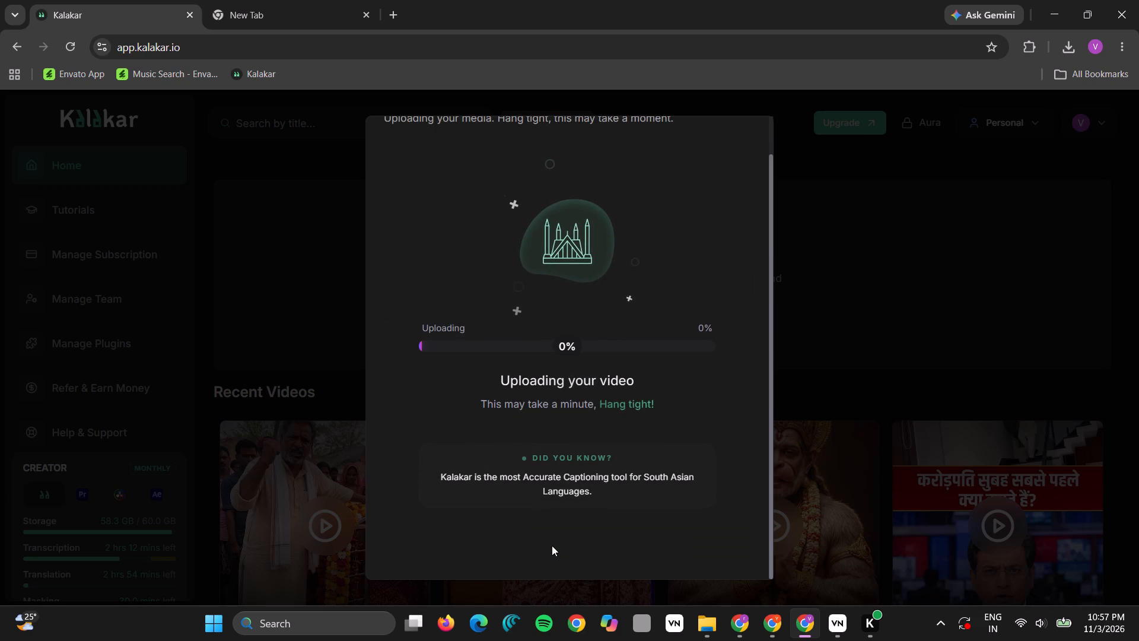
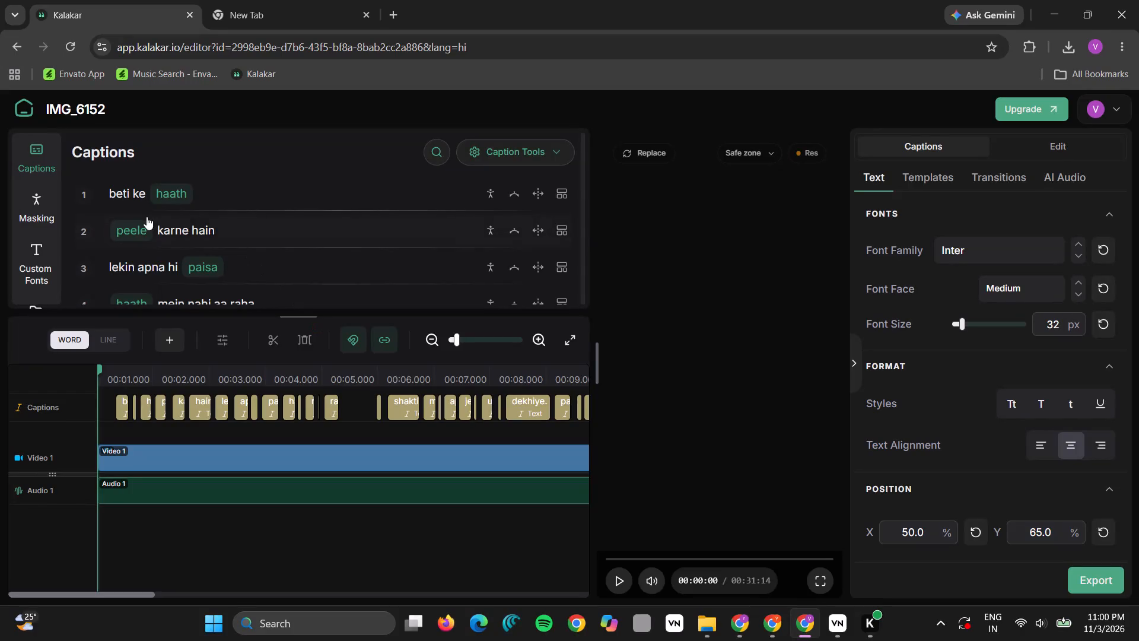
# Regroup the opening caption words so line 1 reads "beti ke haath peele" and line 2 "karne hain lekin apna hi".
pyautogui.click(176, 234)
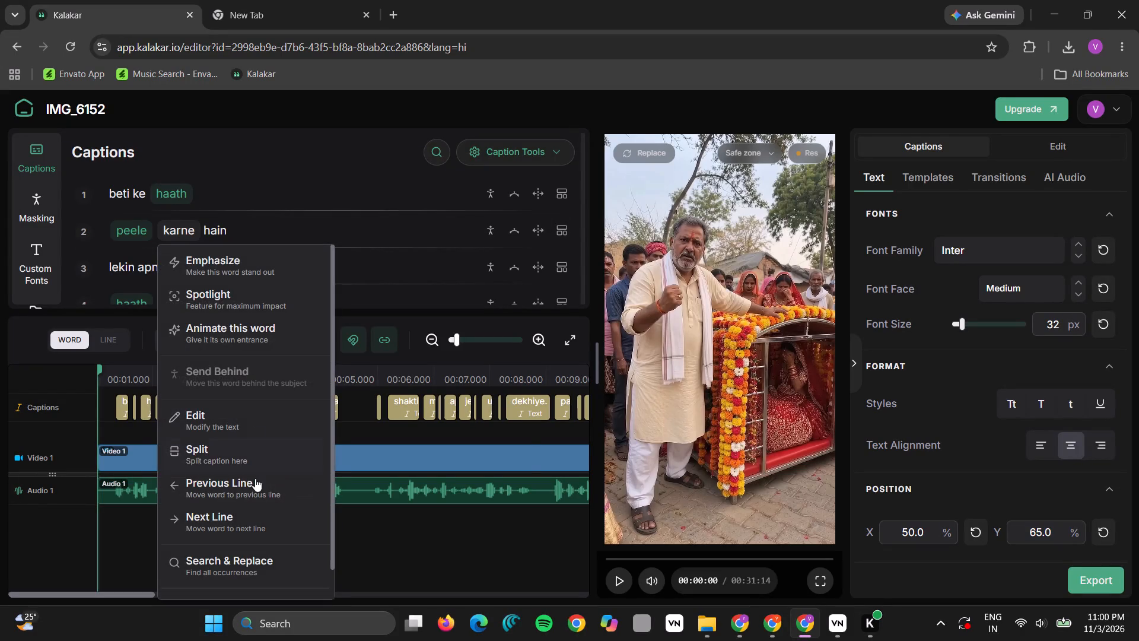
pyautogui.click(255, 482)
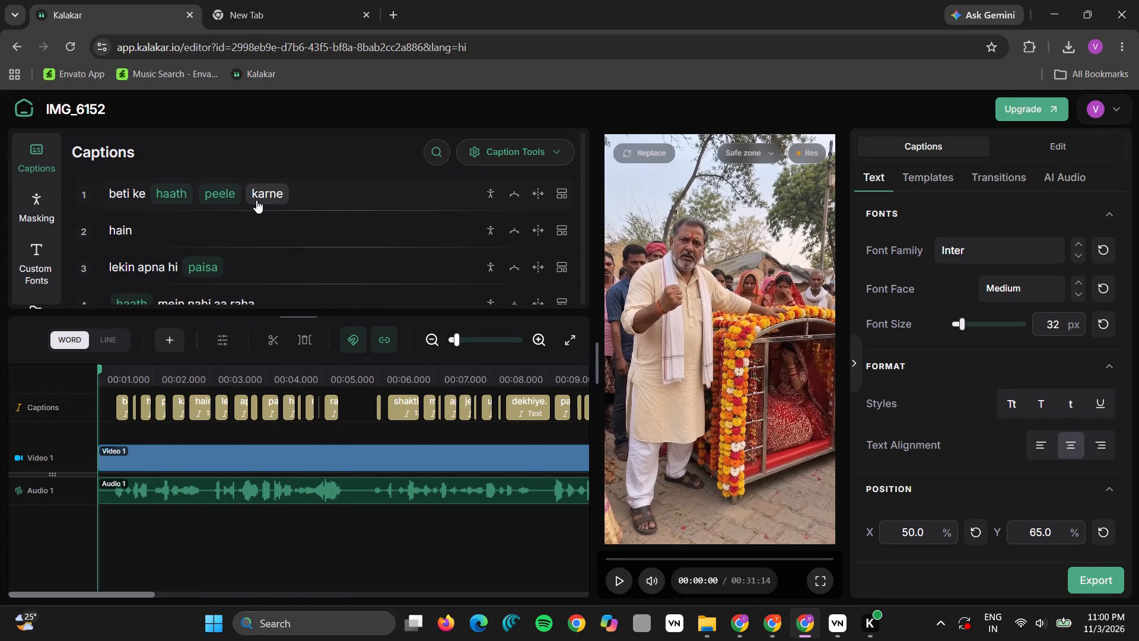
pyautogui.click(256, 200)
pyautogui.click(294, 483)
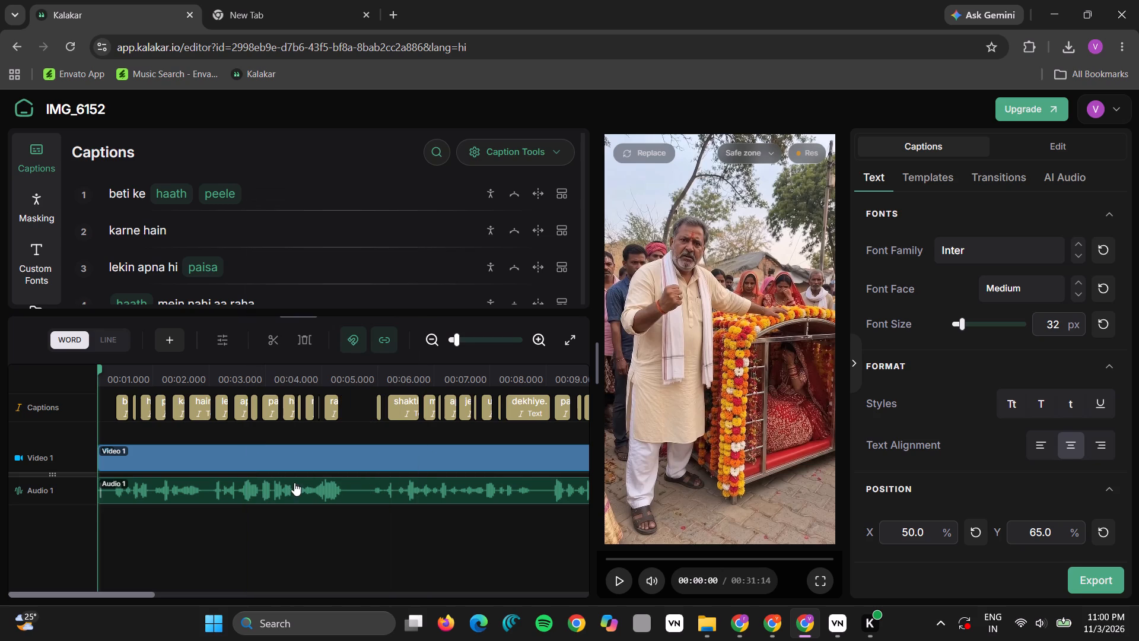
pyautogui.click(174, 259)
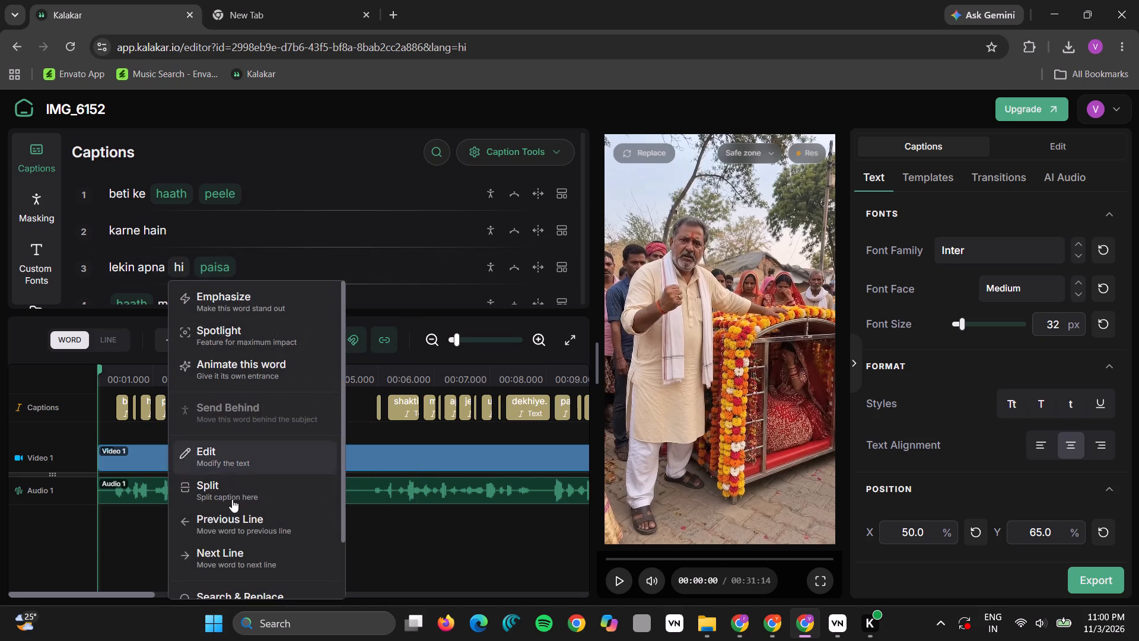
pyautogui.click(232, 515)
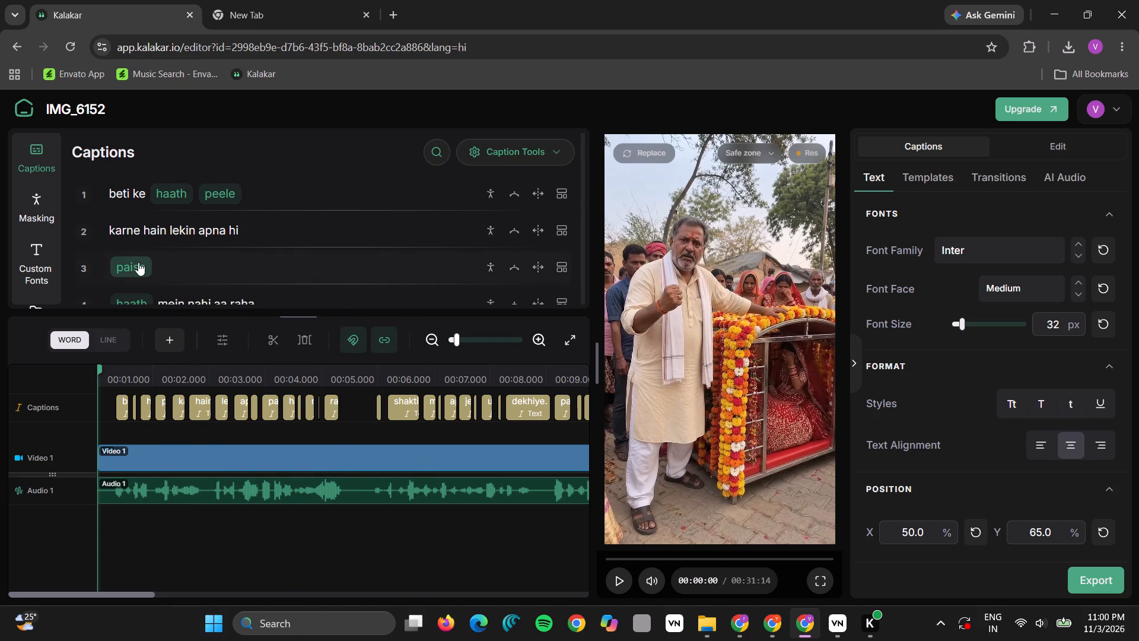
# Move words to following lines so line 3 reads "paisa haath mein nahi" and line 4 "aa raha. is shaktishali".
pyautogui.click(138, 263)
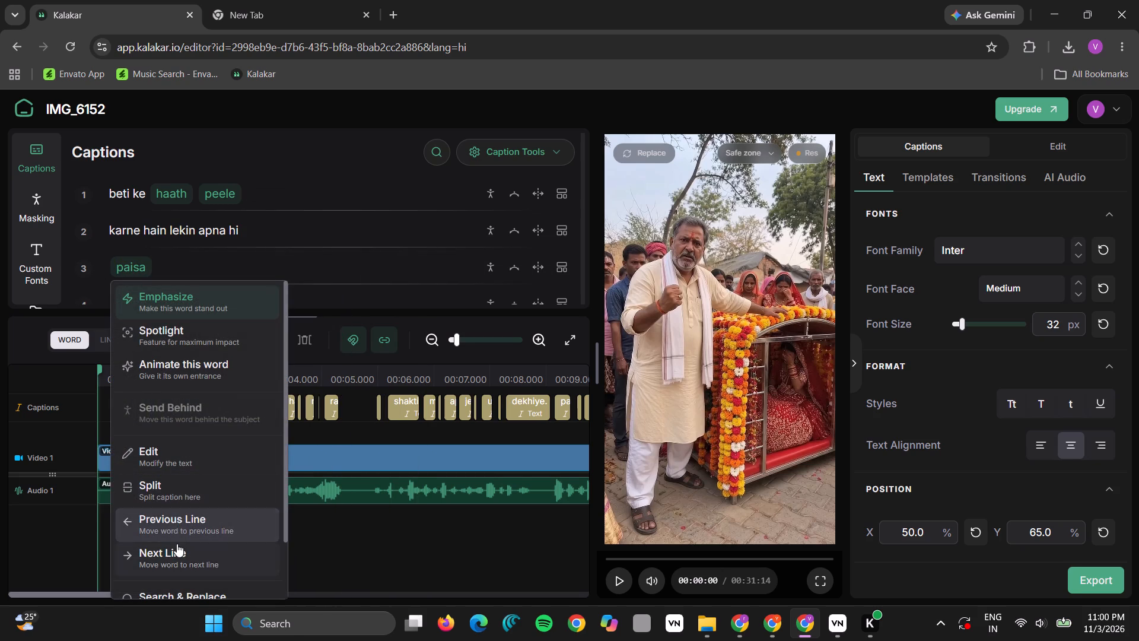
pyautogui.click(177, 544)
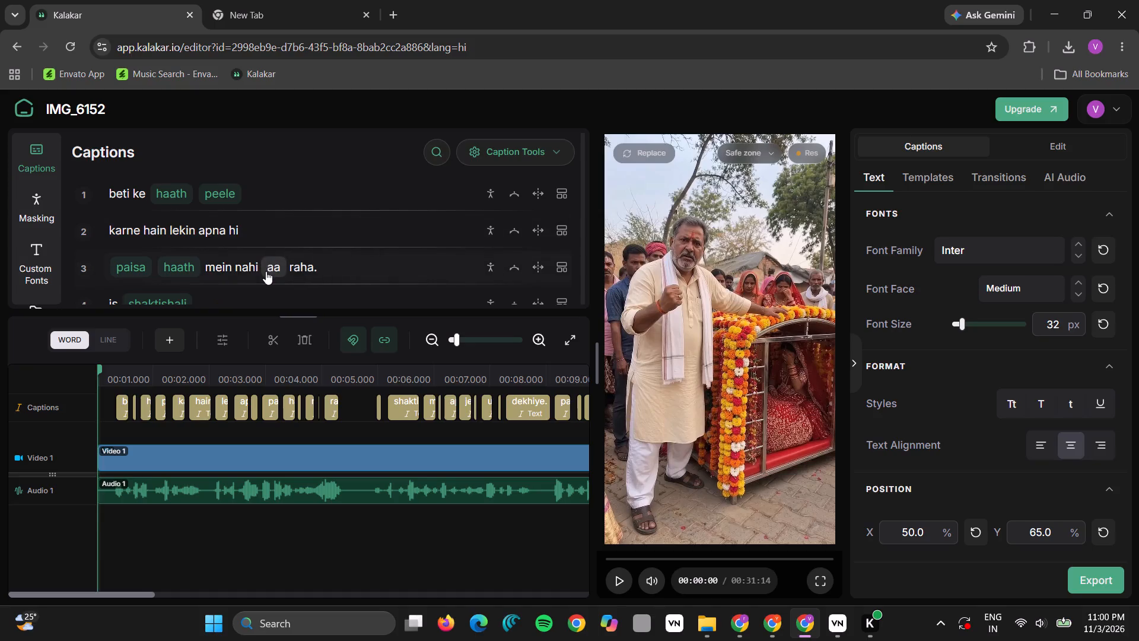
pyautogui.click(266, 271)
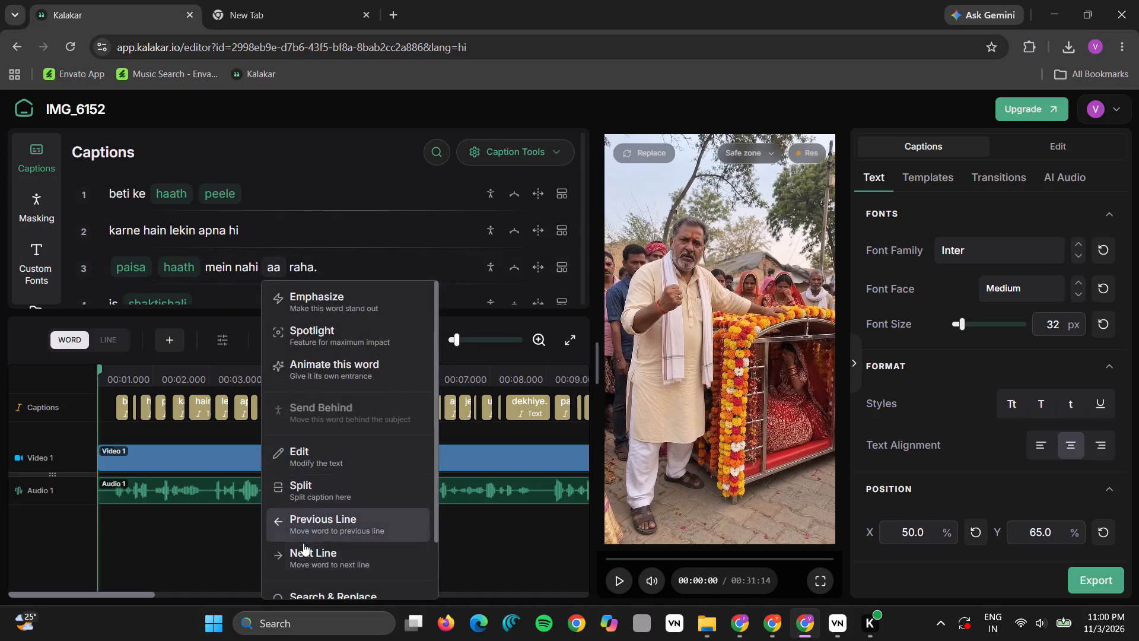
pyautogui.click(303, 543)
# Regroup the caption words so line 5 reads "mantr ko apne jeevan" and line 6 "mein utaar kar dekhiye.".
pyautogui.scroll(-2, 237, 297)
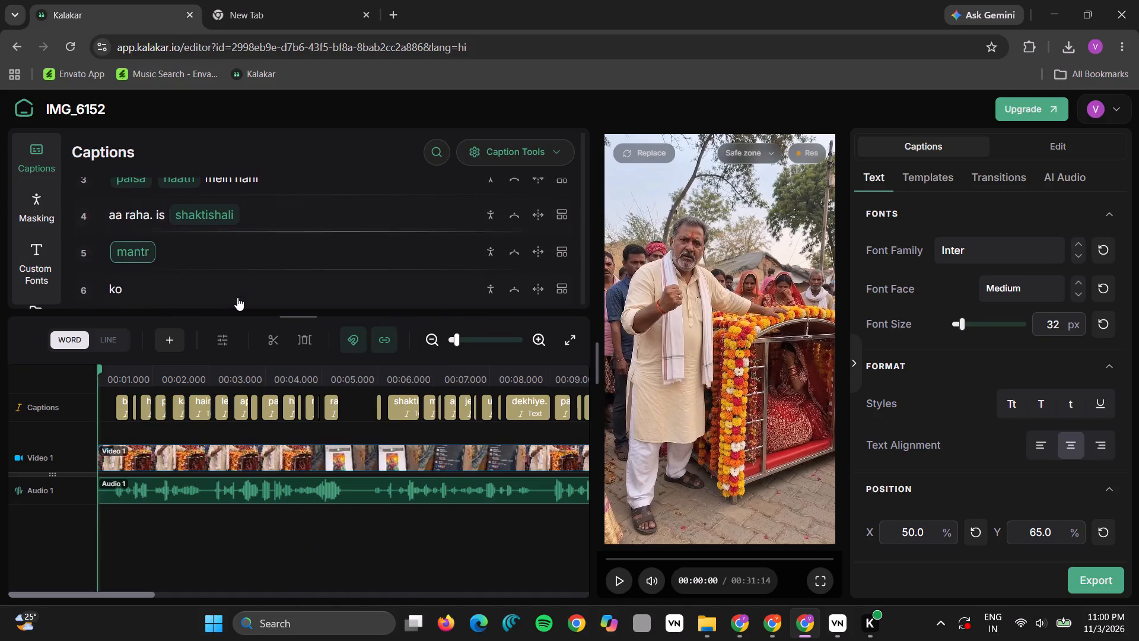
pyautogui.click(138, 239)
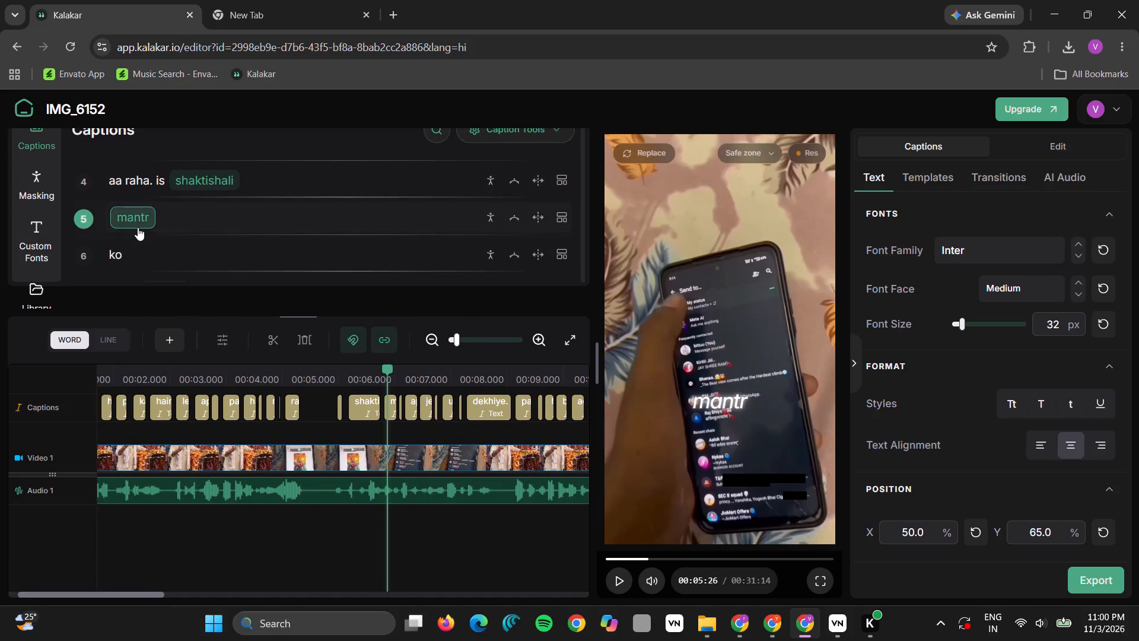
pyautogui.click(138, 227)
pyautogui.click(182, 504)
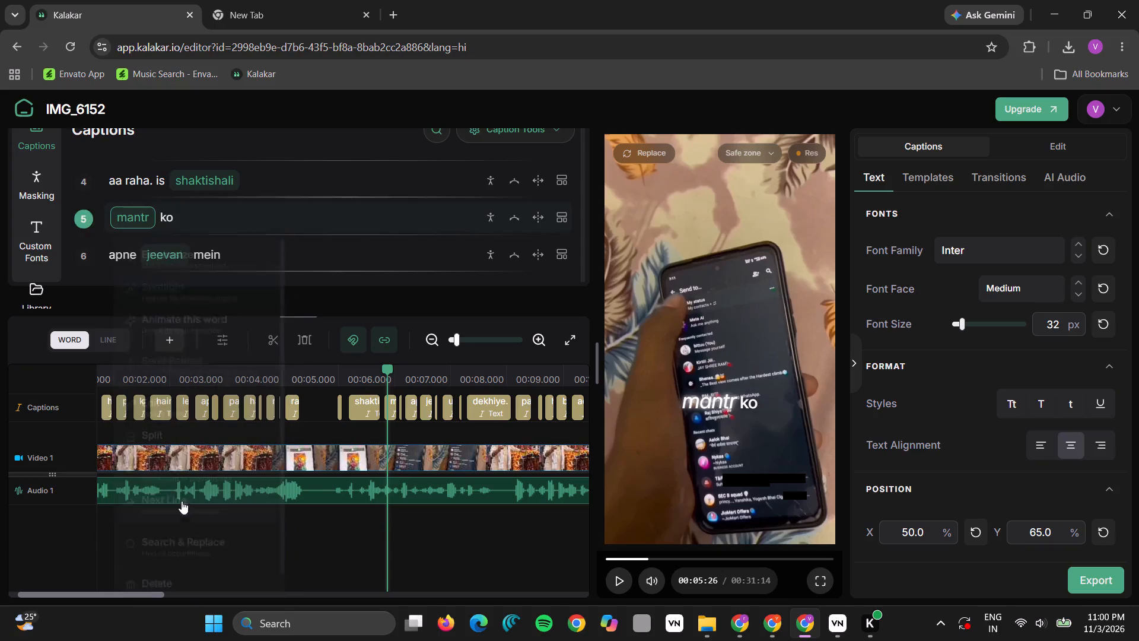
pyautogui.click(162, 214)
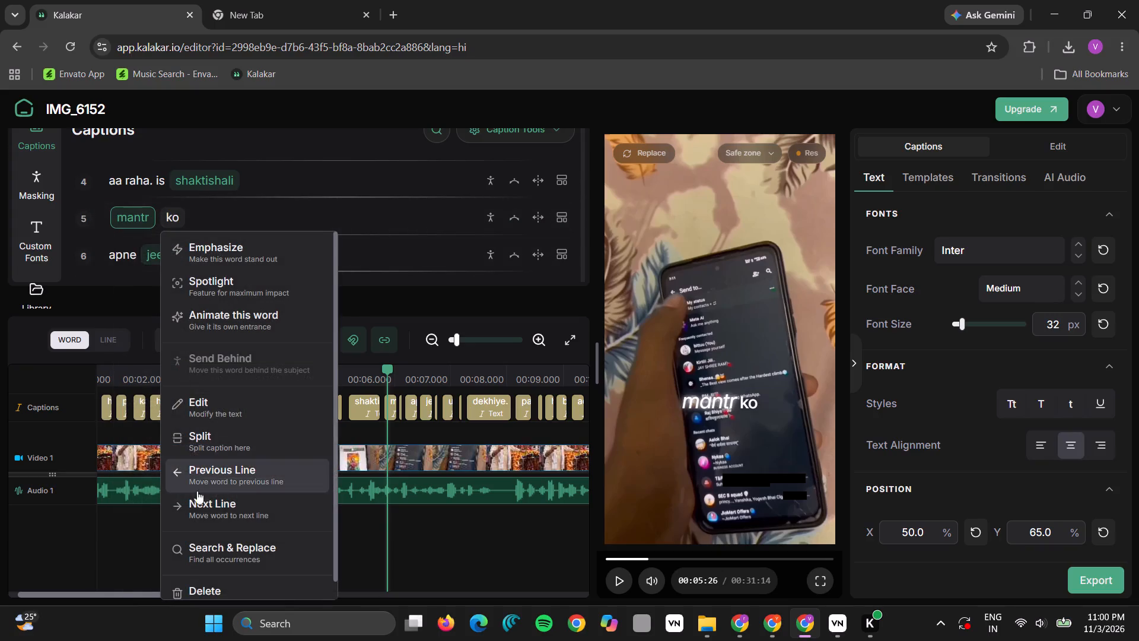
pyautogui.click(198, 507)
pyautogui.click(136, 223)
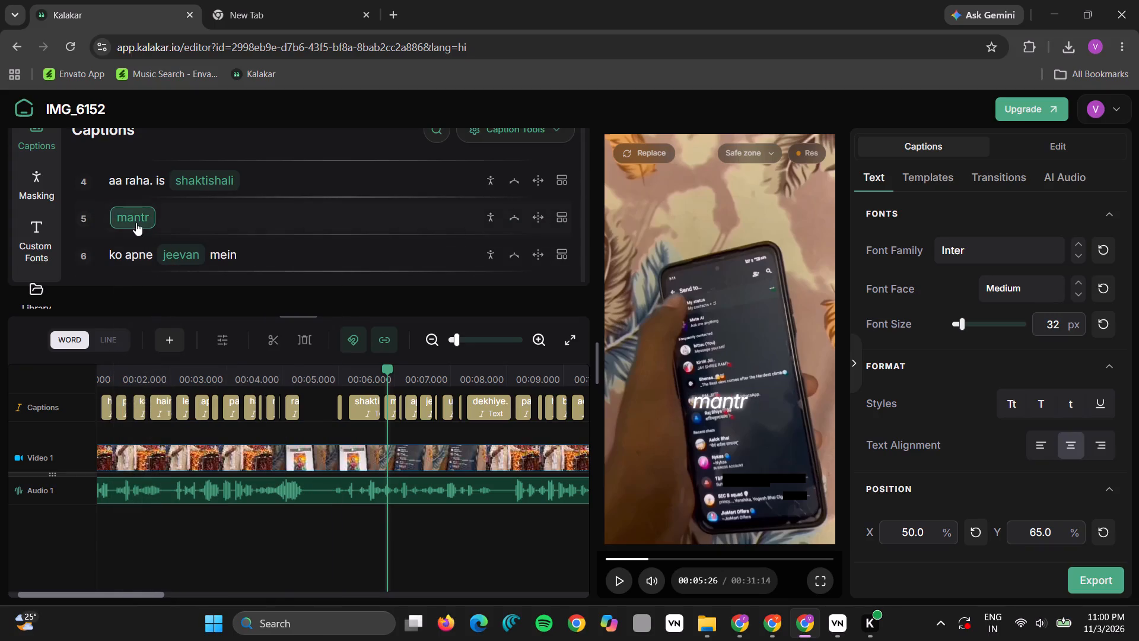
pyautogui.click(172, 506)
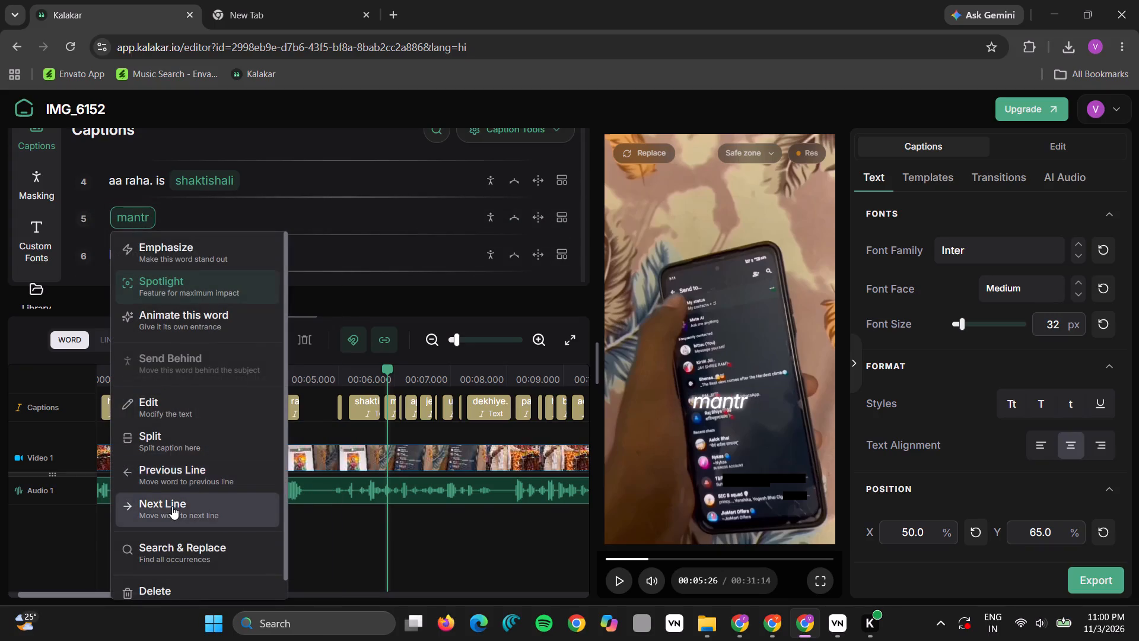
pyautogui.click(279, 214)
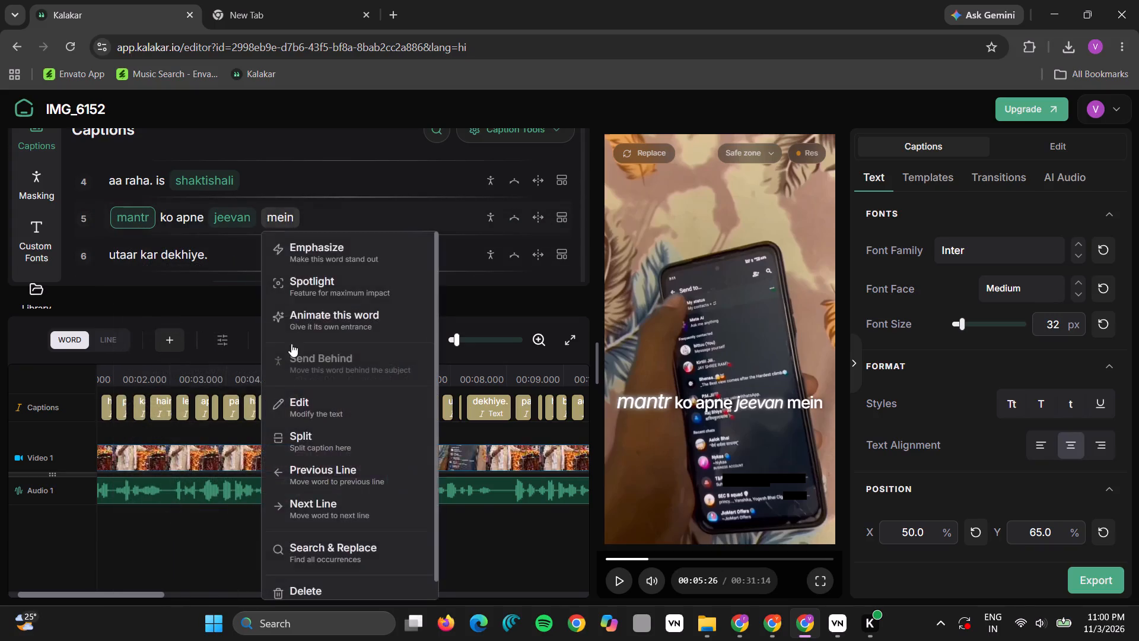
pyautogui.click(313, 504)
# Move "Bhakti" up a line so caption line 9 reads "yah dekho Daily Bhakti".
pyautogui.scroll(-1, 277, 249)
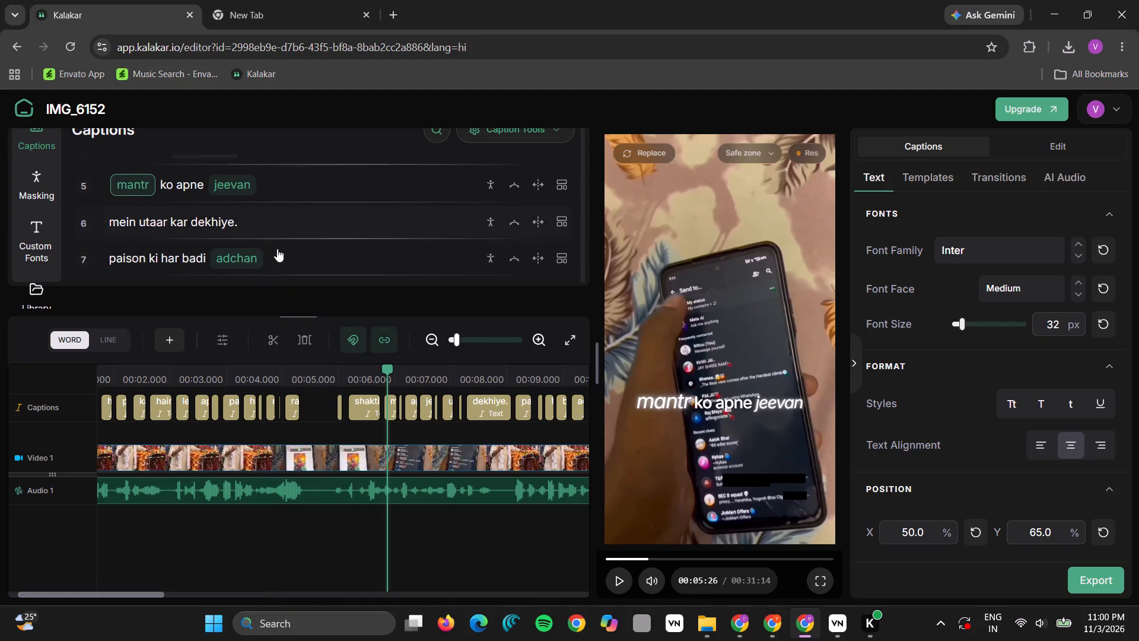
pyautogui.scroll(-2, 277, 249)
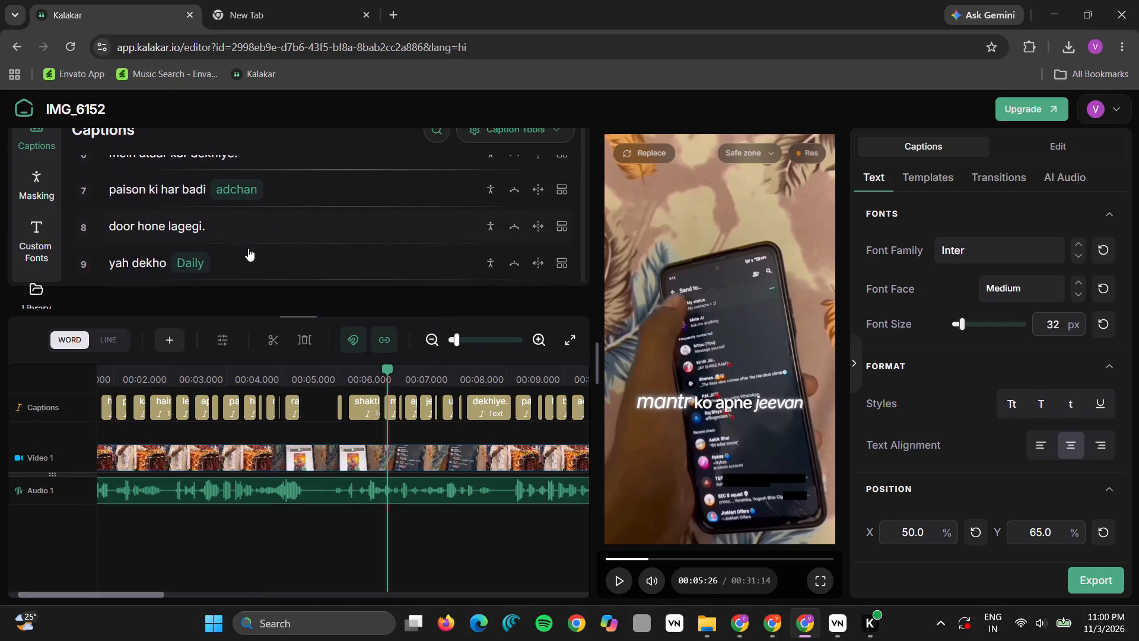
pyautogui.scroll(-1, 248, 248)
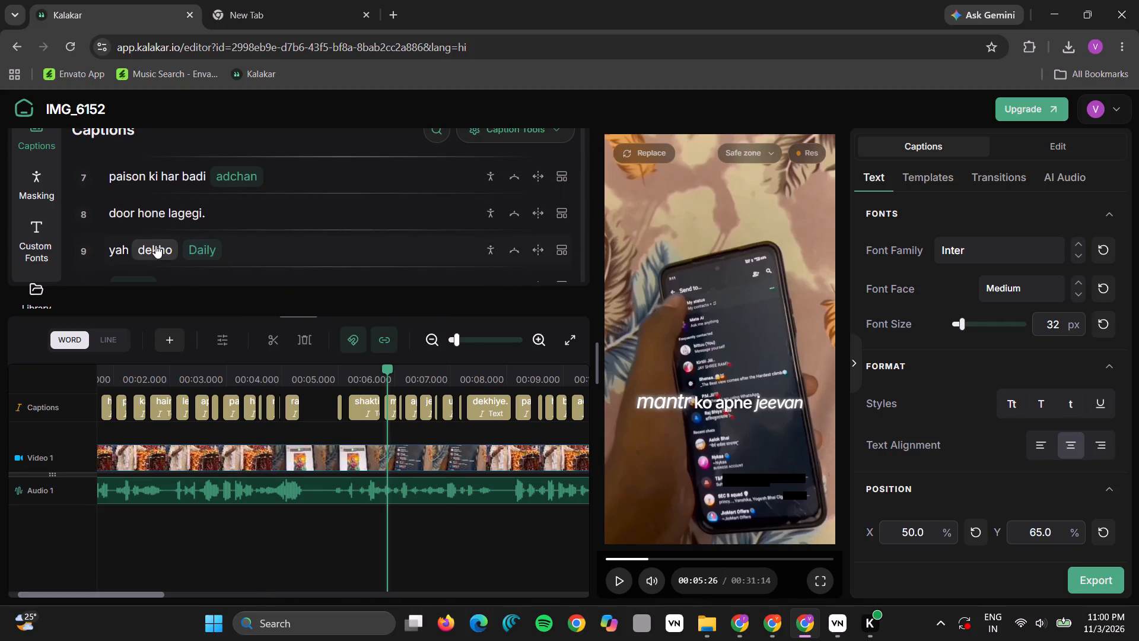
pyautogui.scroll(-1, 212, 230)
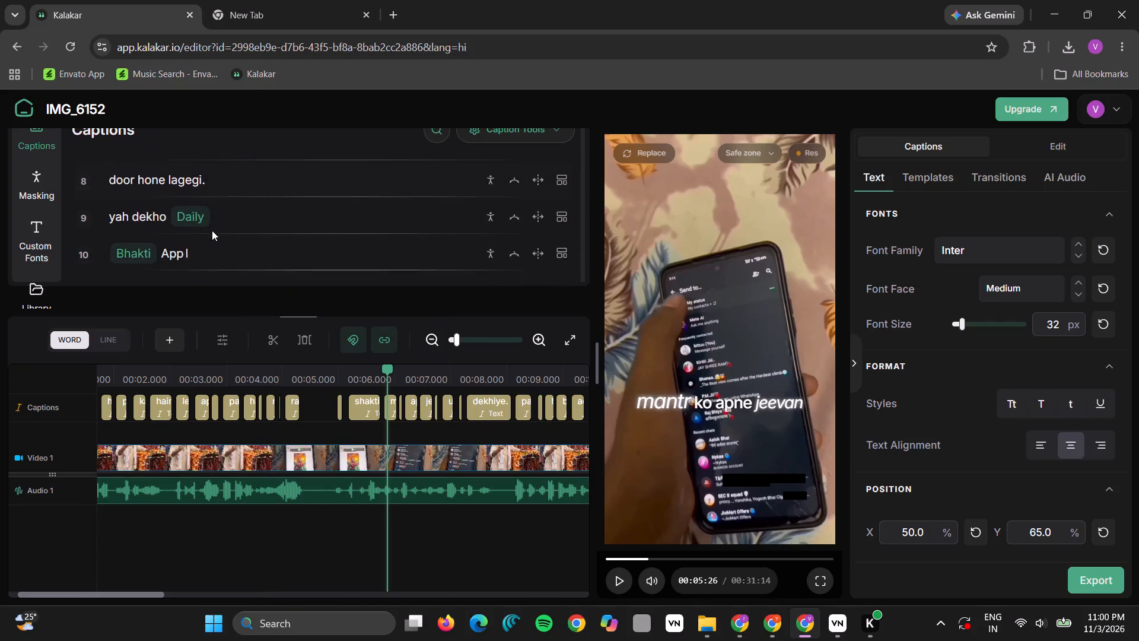
pyautogui.scroll(-1, 212, 230)
pyautogui.click(136, 245)
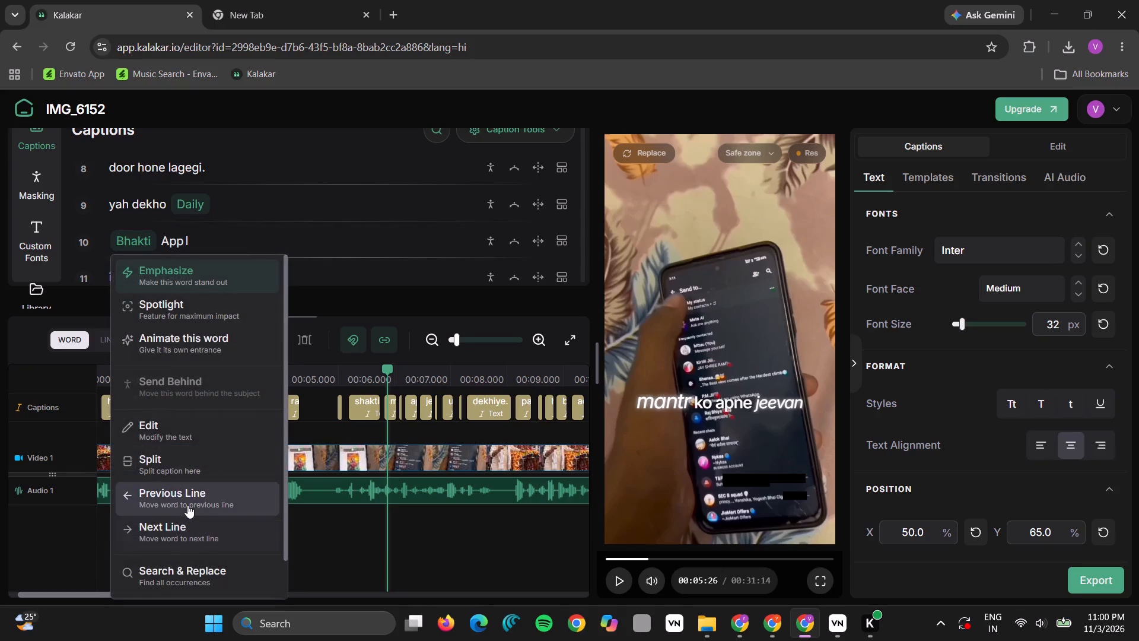
pyautogui.click(187, 505)
# Move "ismein sirf apni" up from caption line 11 to join "App" on line 10.
pyautogui.scroll(-1, 211, 201)
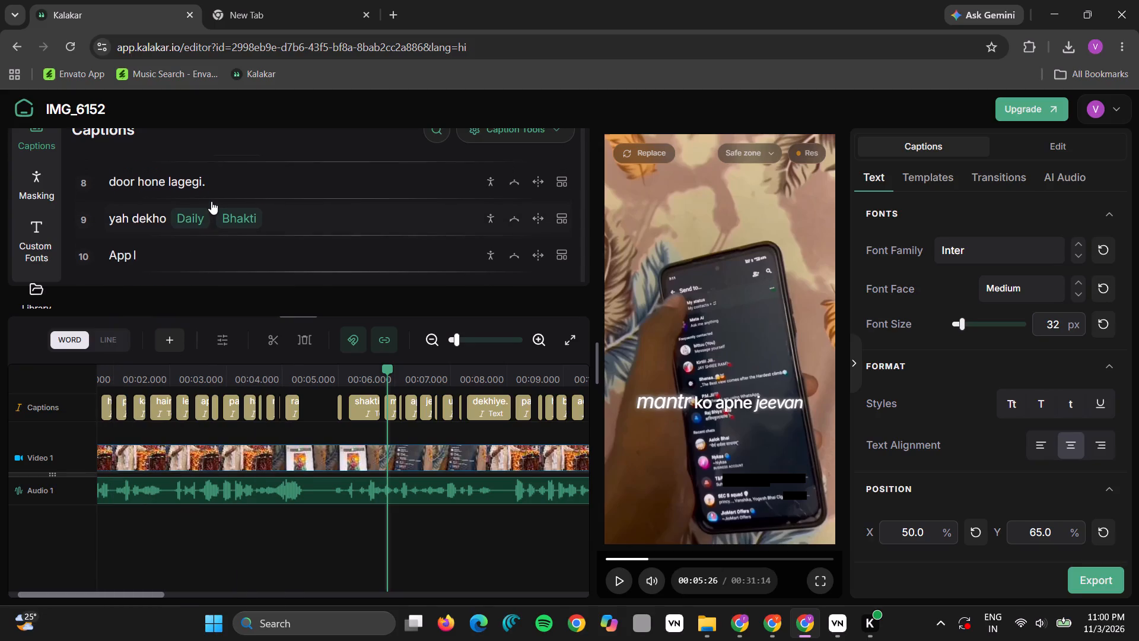
pyautogui.scroll(-1, 211, 201)
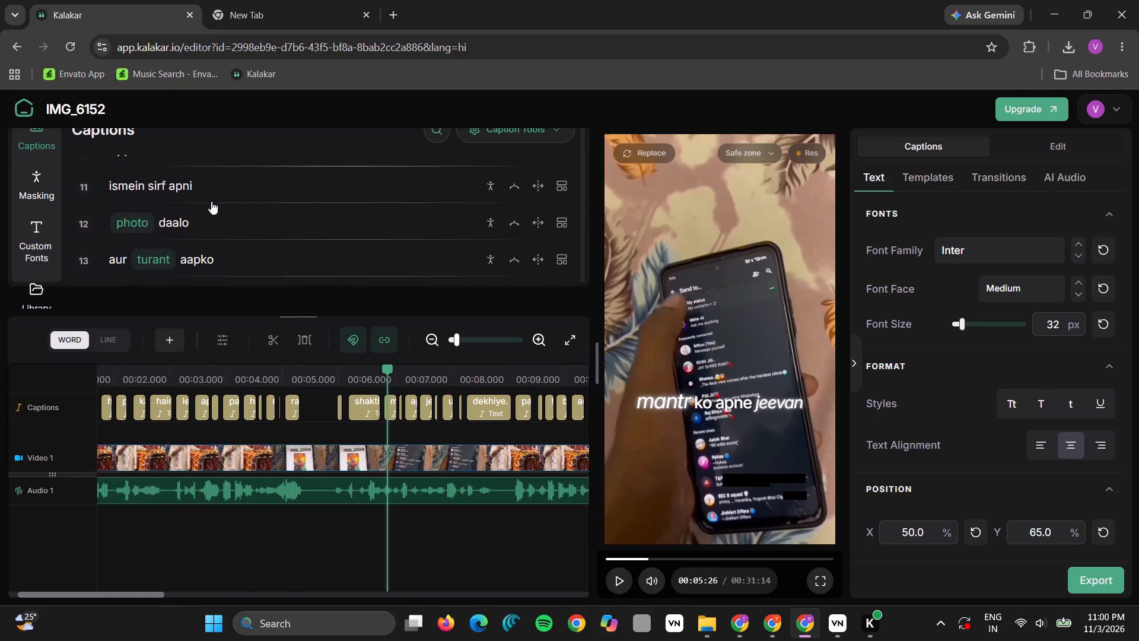
pyautogui.scroll(-1, 211, 201)
pyautogui.scroll(1, 211, 201)
pyautogui.click(179, 207)
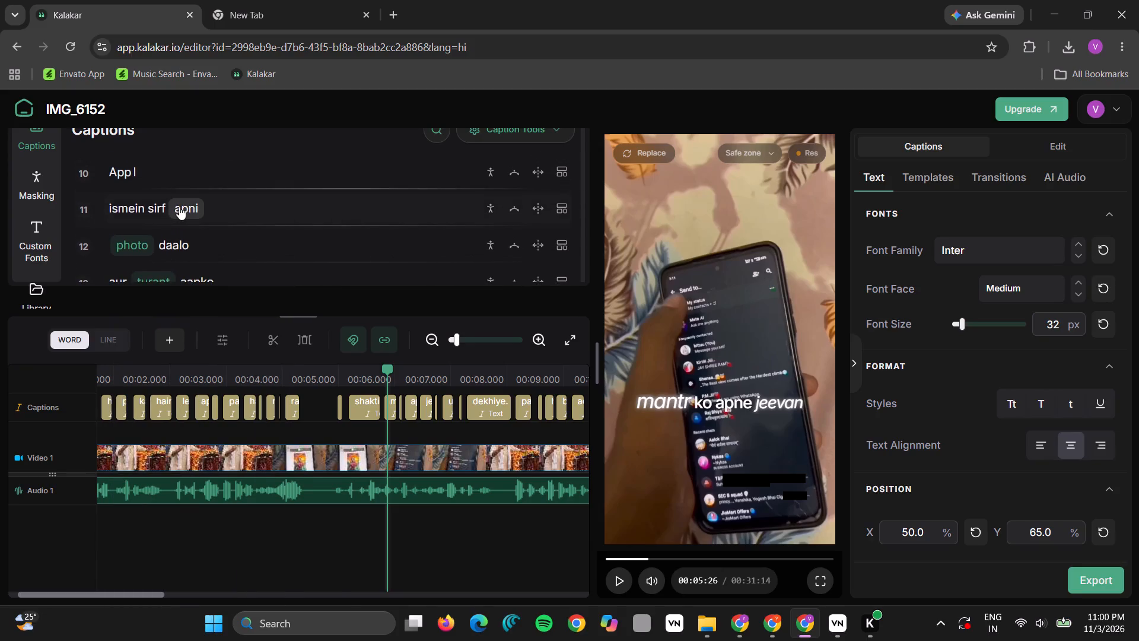
pyautogui.click(211, 475)
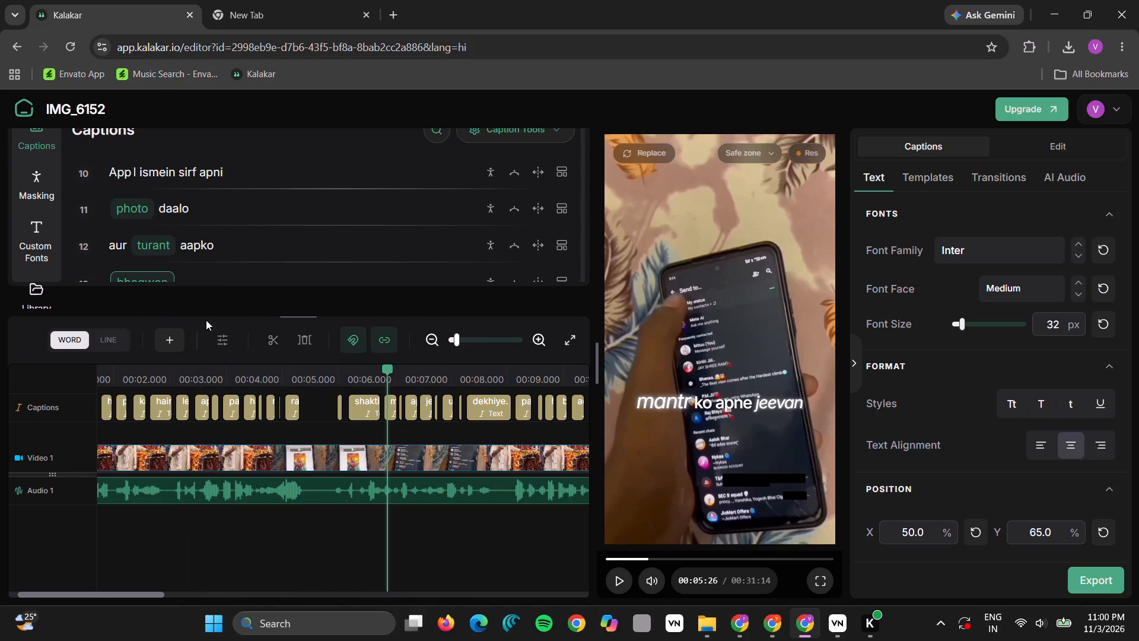
# Split "aur turant aapko" and move "aur" and "turant" up so line 11 reads "photo daalo aur turant".
pyautogui.click(175, 241)
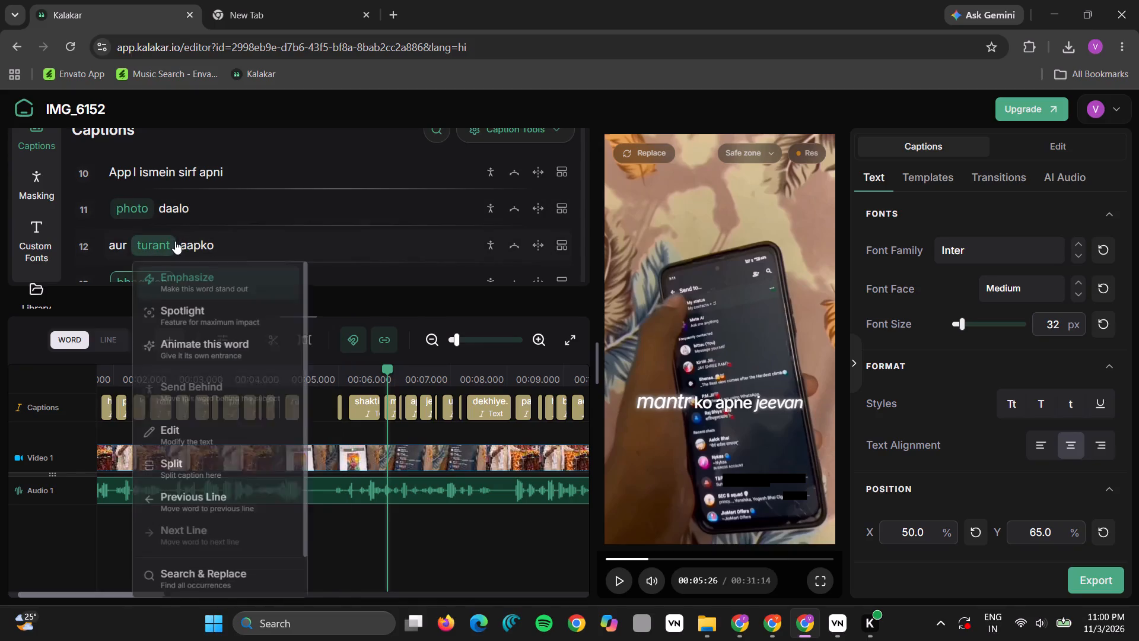
pyautogui.click(201, 485)
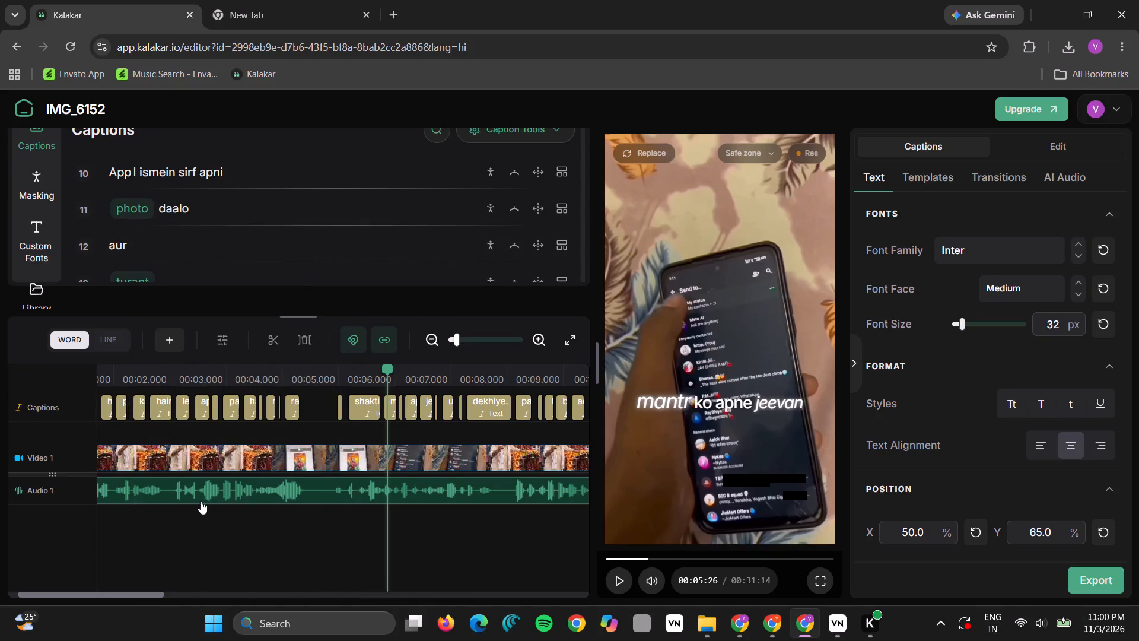
pyautogui.click(173, 212)
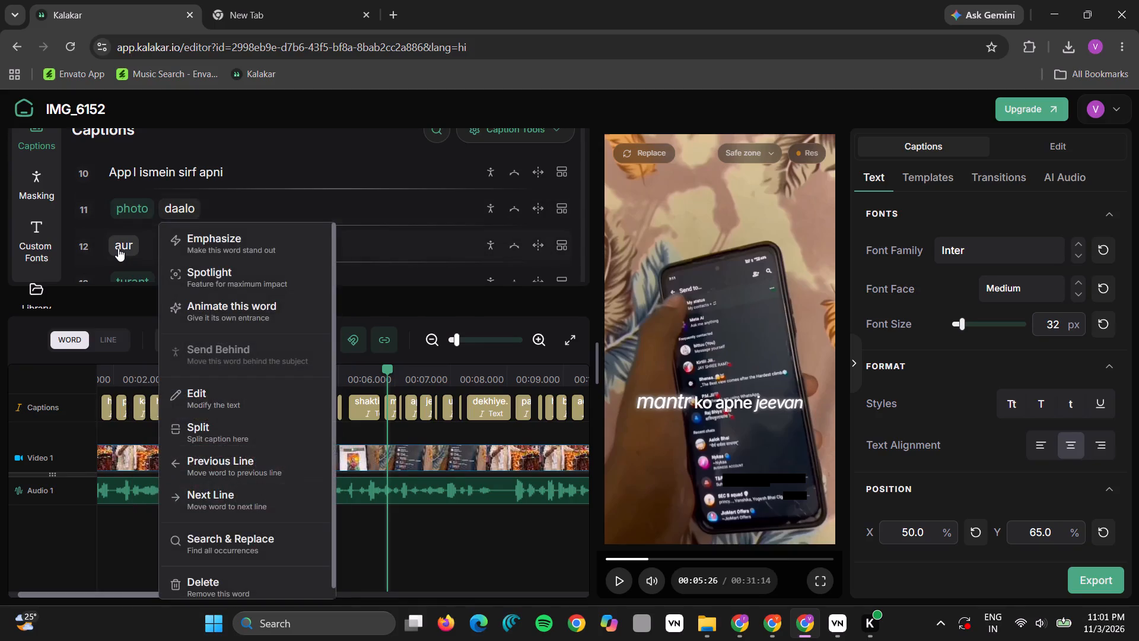
pyautogui.click(118, 248)
pyautogui.click(147, 490)
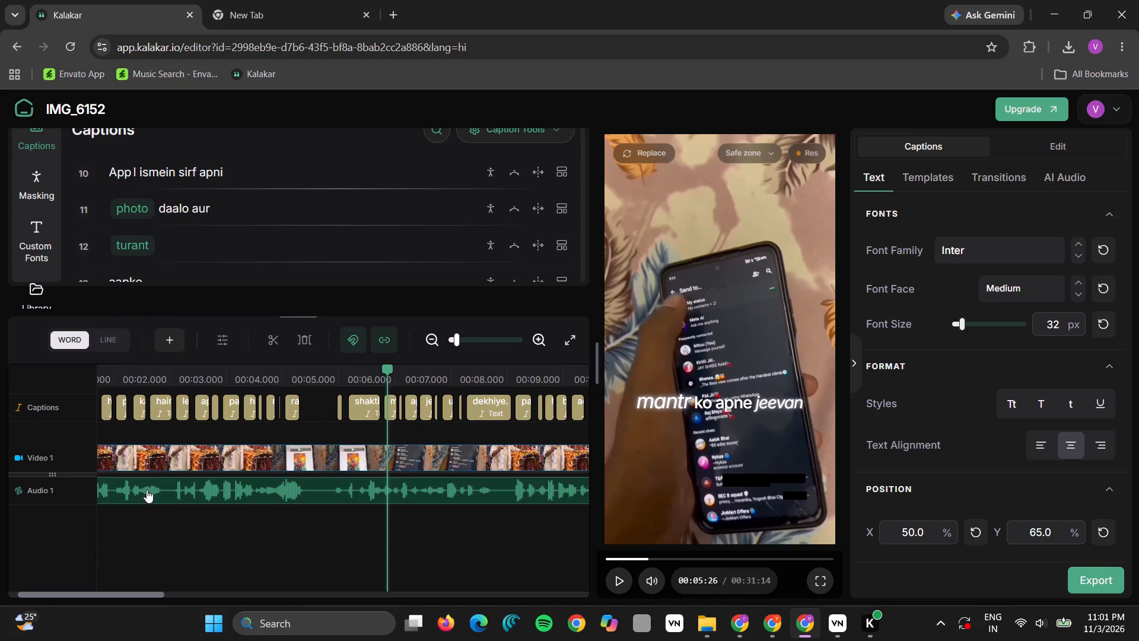
pyautogui.click(130, 239)
pyautogui.click(160, 493)
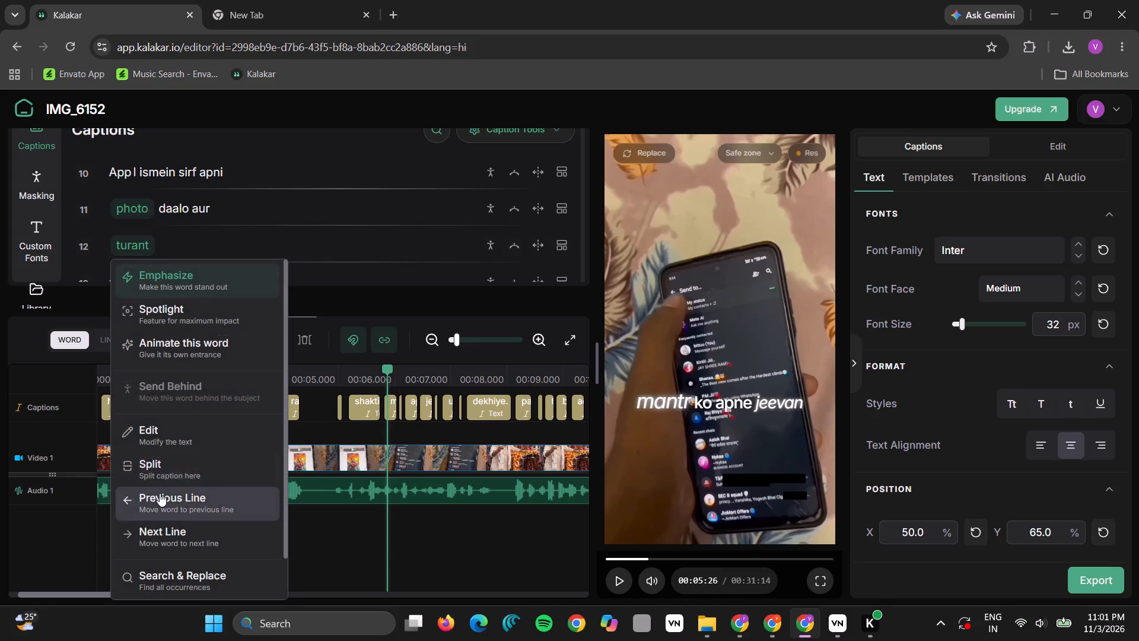
# Move the spotlighted word "bhagwan" up a line so caption line 12 reads "aapko bhagwan".
pyautogui.scroll(-1, 208, 224)
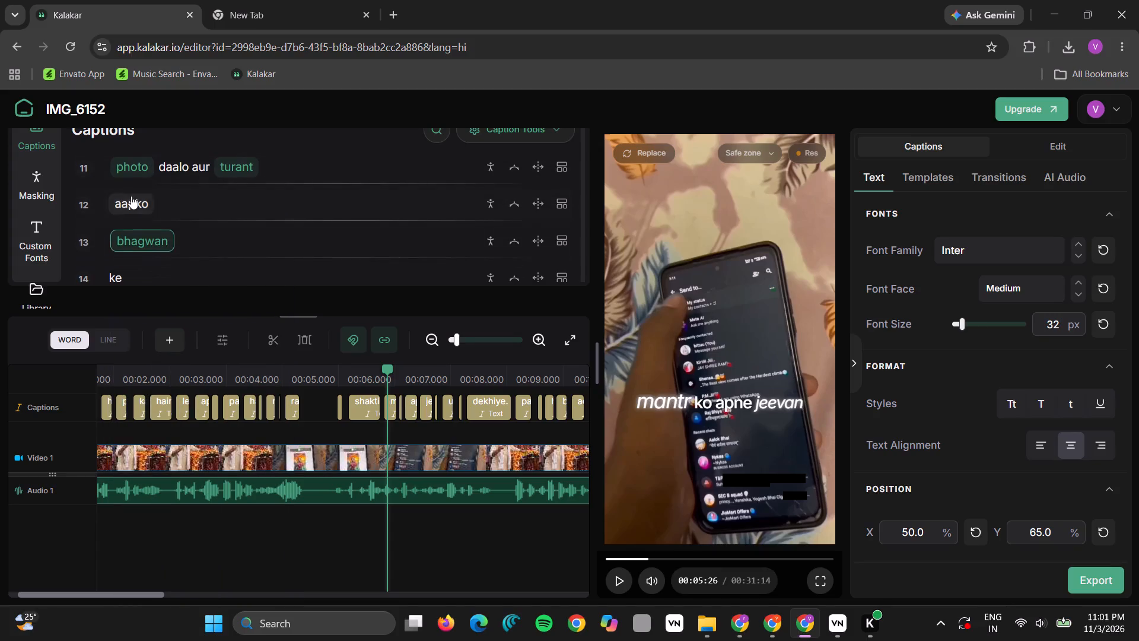
pyautogui.click(131, 196)
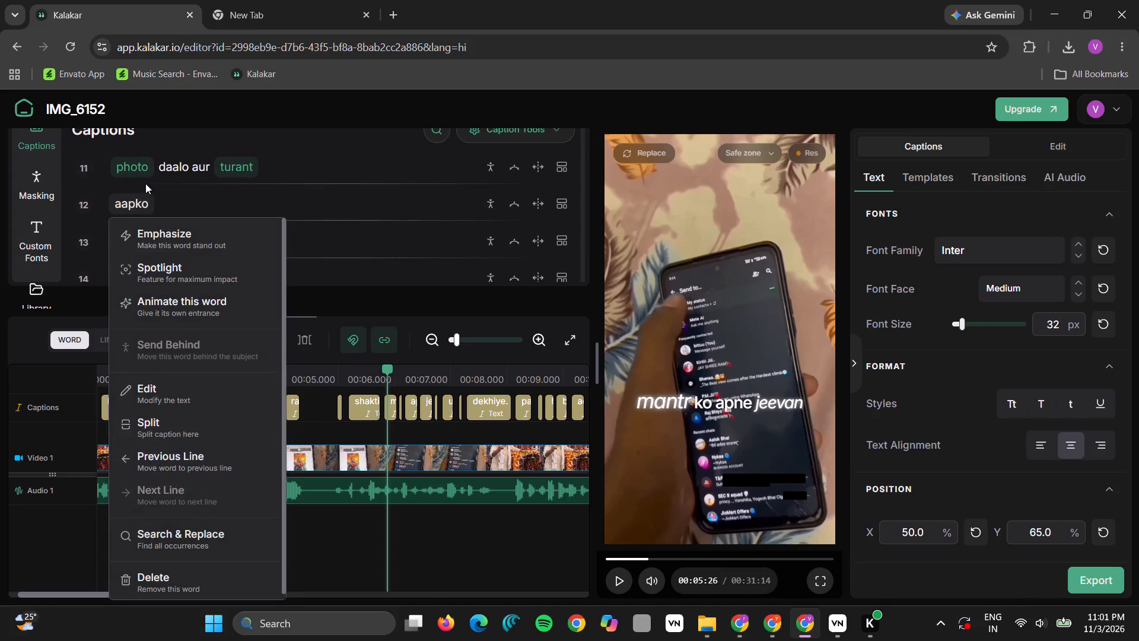
pyautogui.click(144, 185)
pyautogui.click(145, 245)
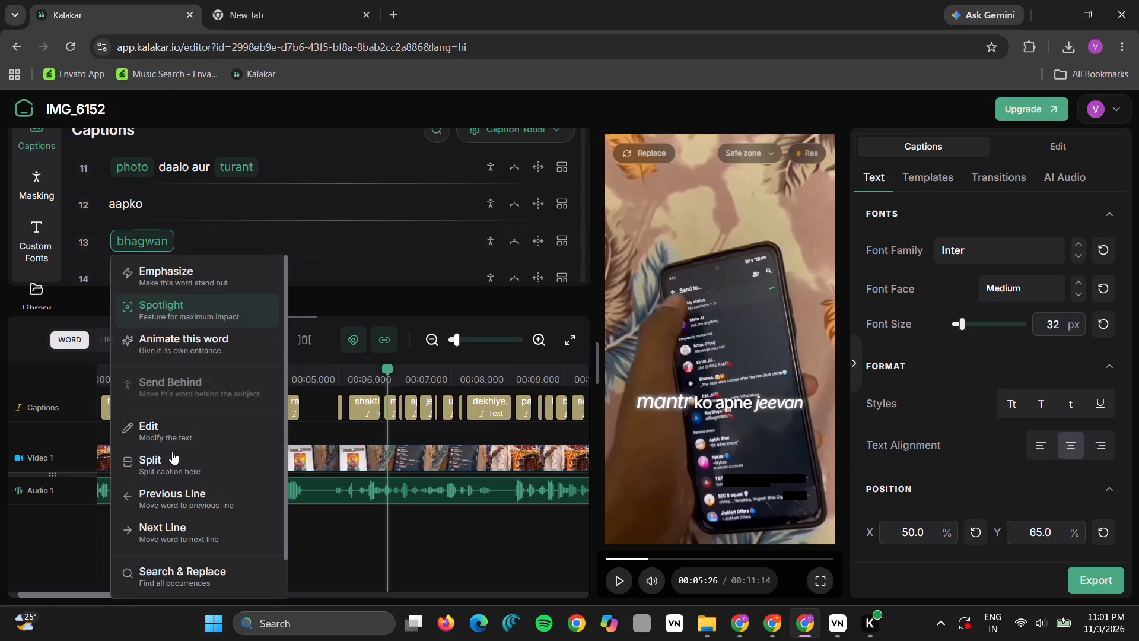
pyautogui.click(168, 485)
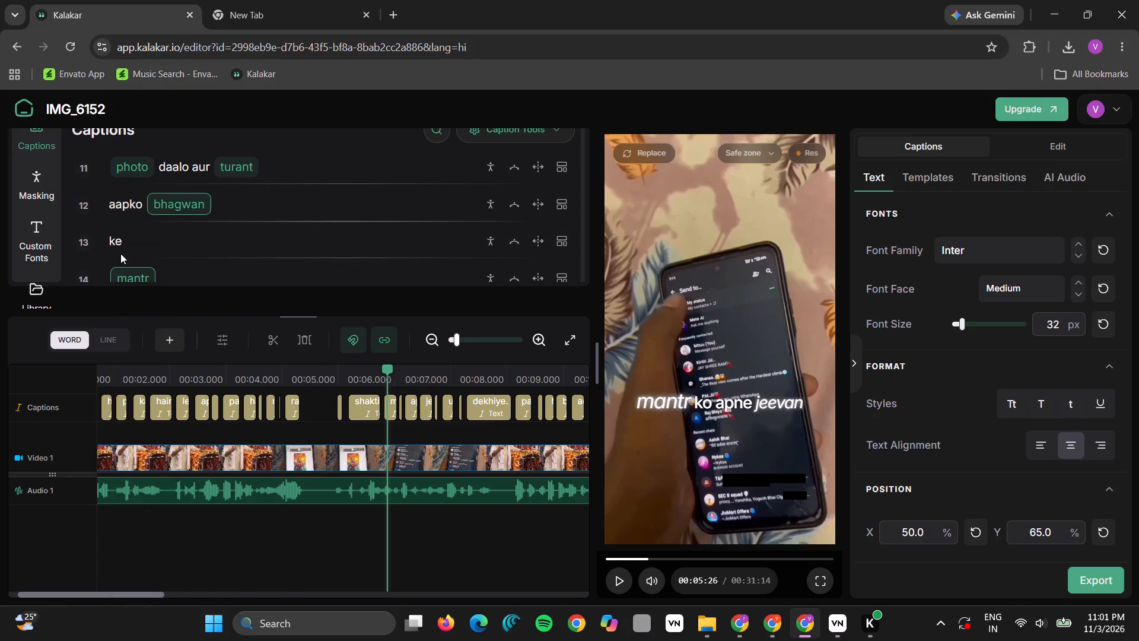
# Join "ke" from caption line 13 to the line above so line 12 reads "aapko bhagwan ke".
pyautogui.click(116, 239)
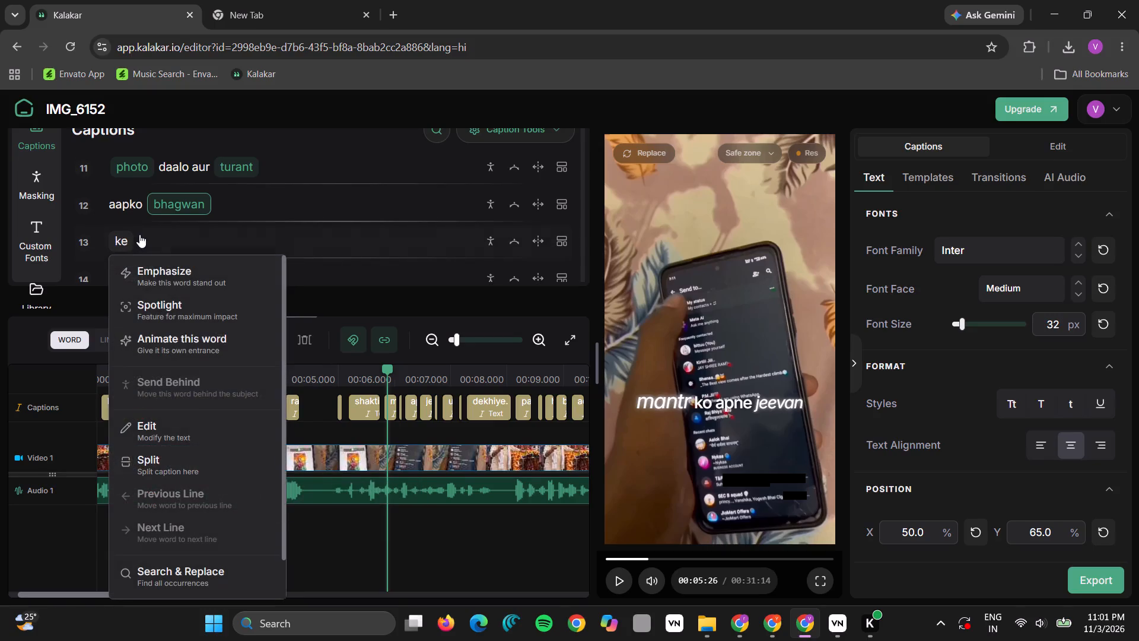
pyautogui.click(139, 234)
pyautogui.click(129, 176)
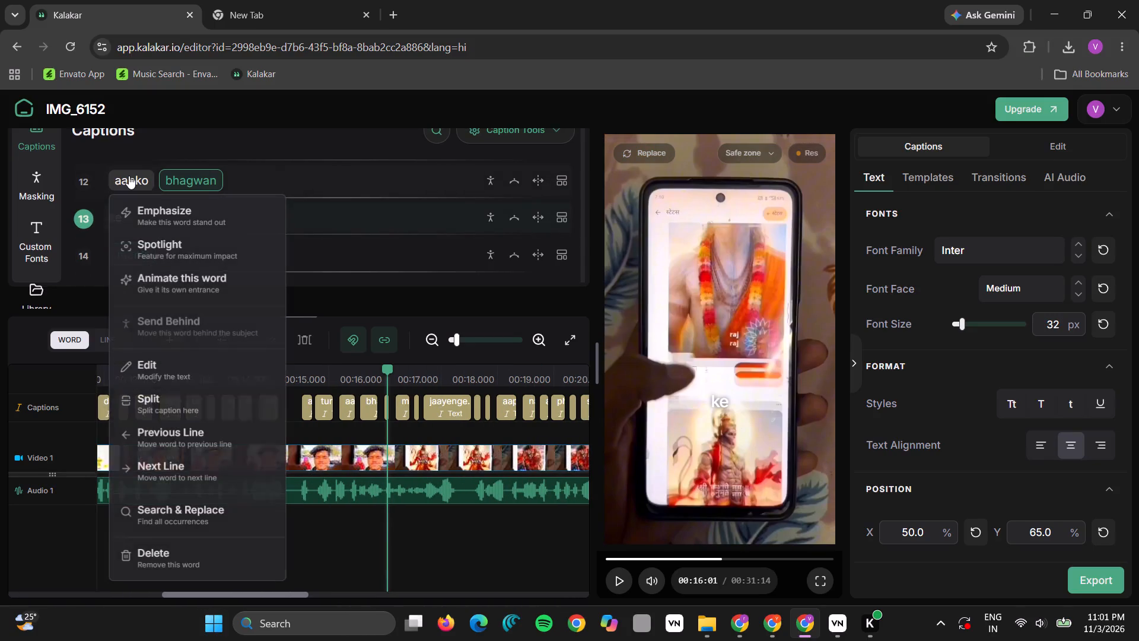
pyautogui.click(164, 467)
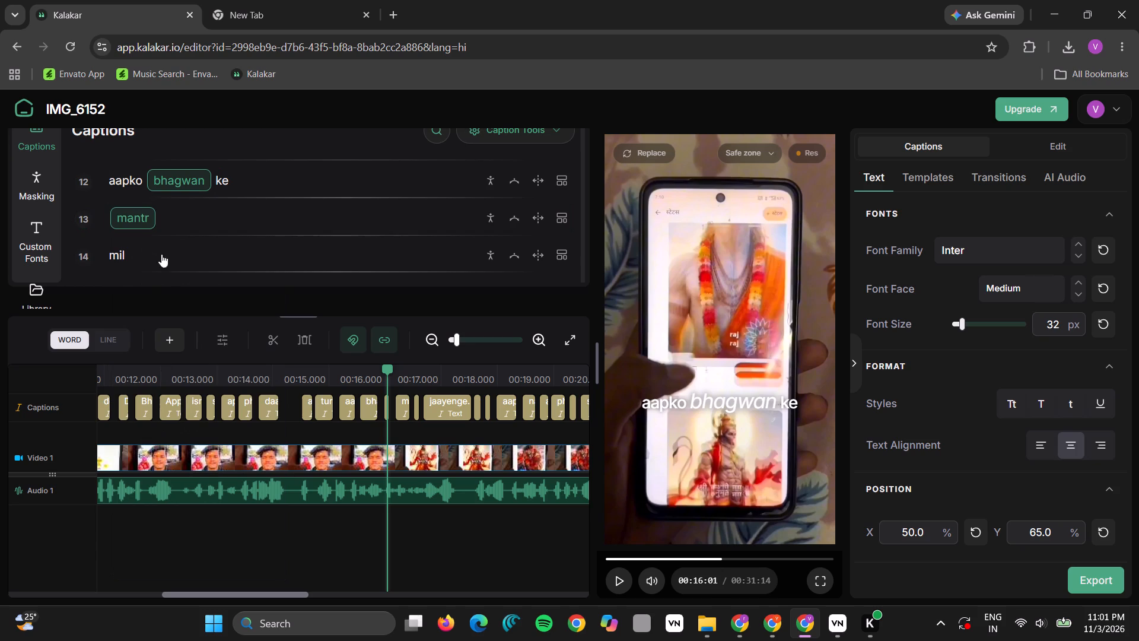
pyautogui.click(135, 179)
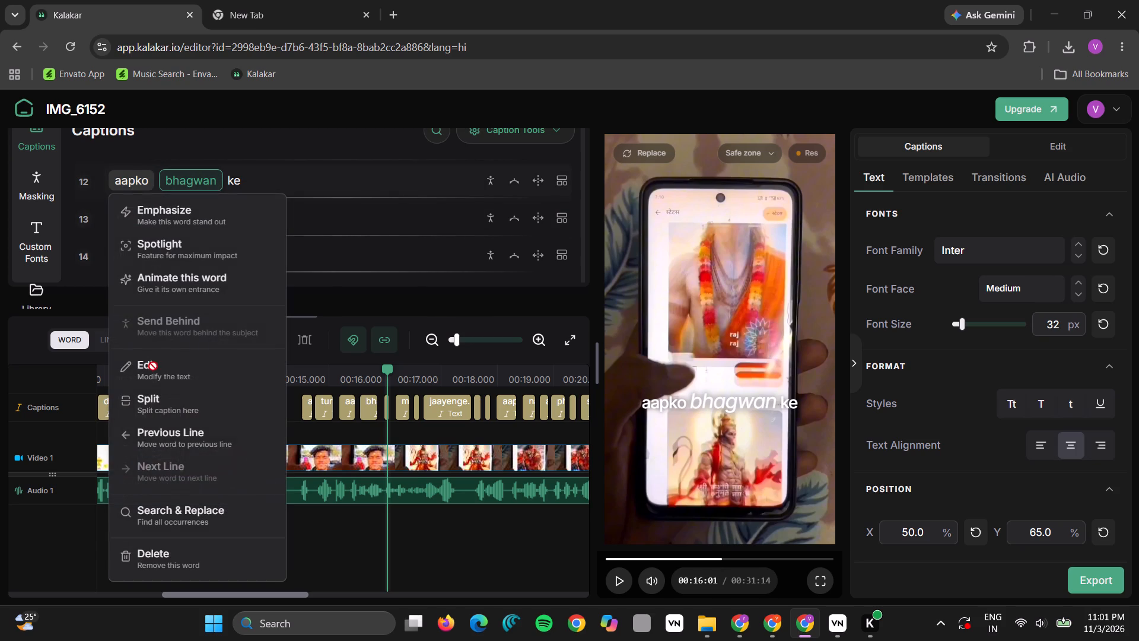
pyautogui.click(342, 198)
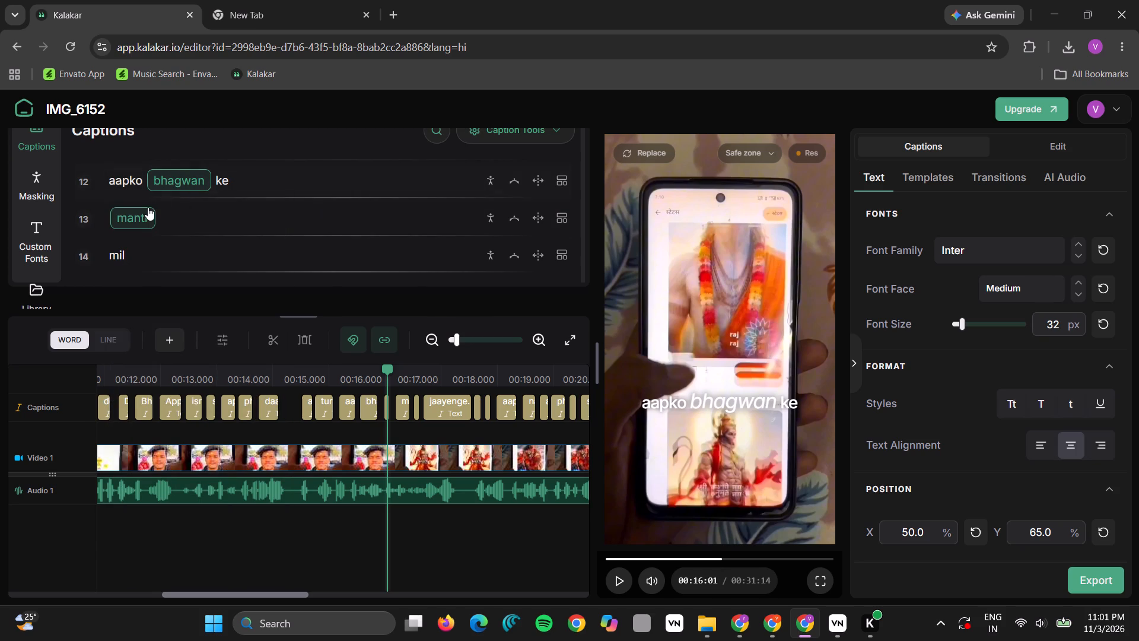
# Merge and re-break the captions after "aapko bhagwan ke" so line 13 reads "mantr mil jaayenge. vah".
pyautogui.click(145, 212)
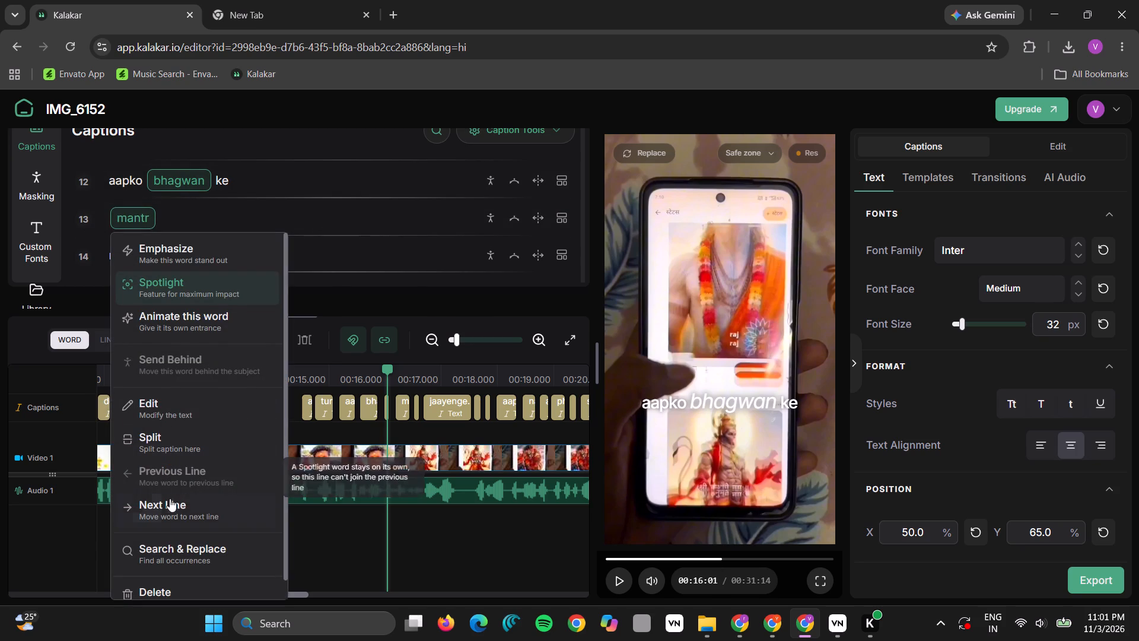
pyautogui.click(170, 502)
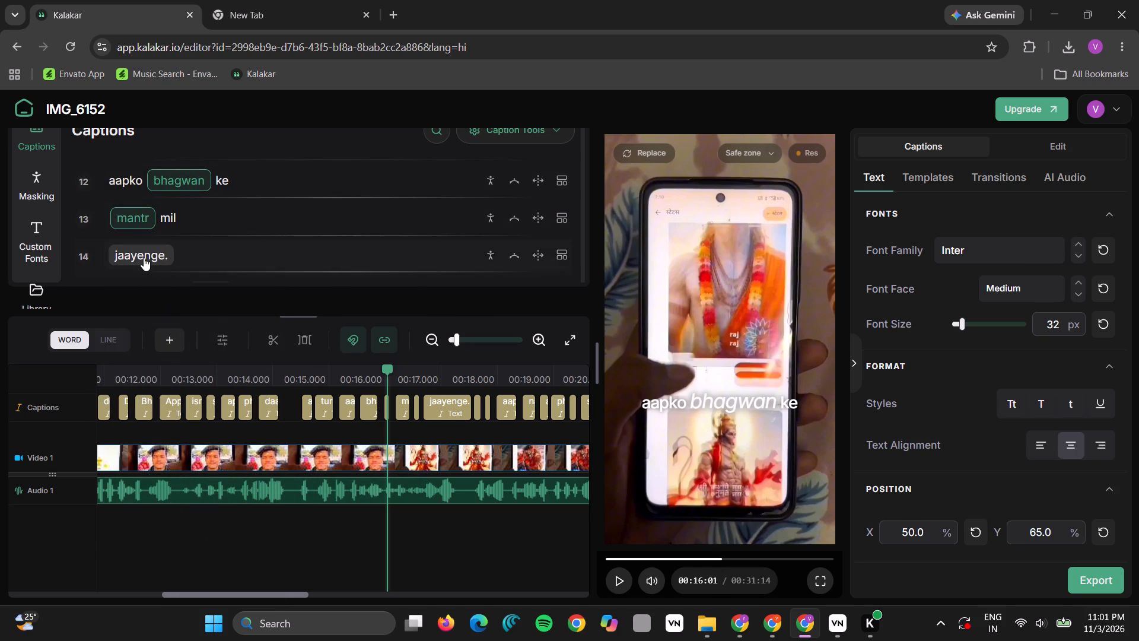
pyautogui.click(144, 258)
pyautogui.click(176, 556)
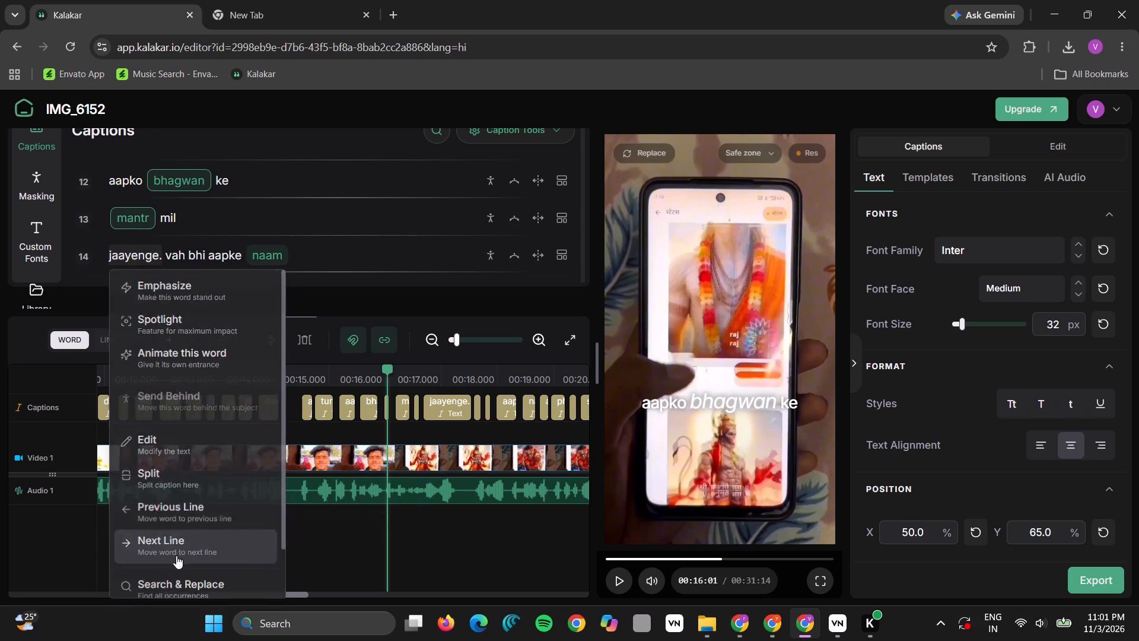
pyautogui.click(183, 255)
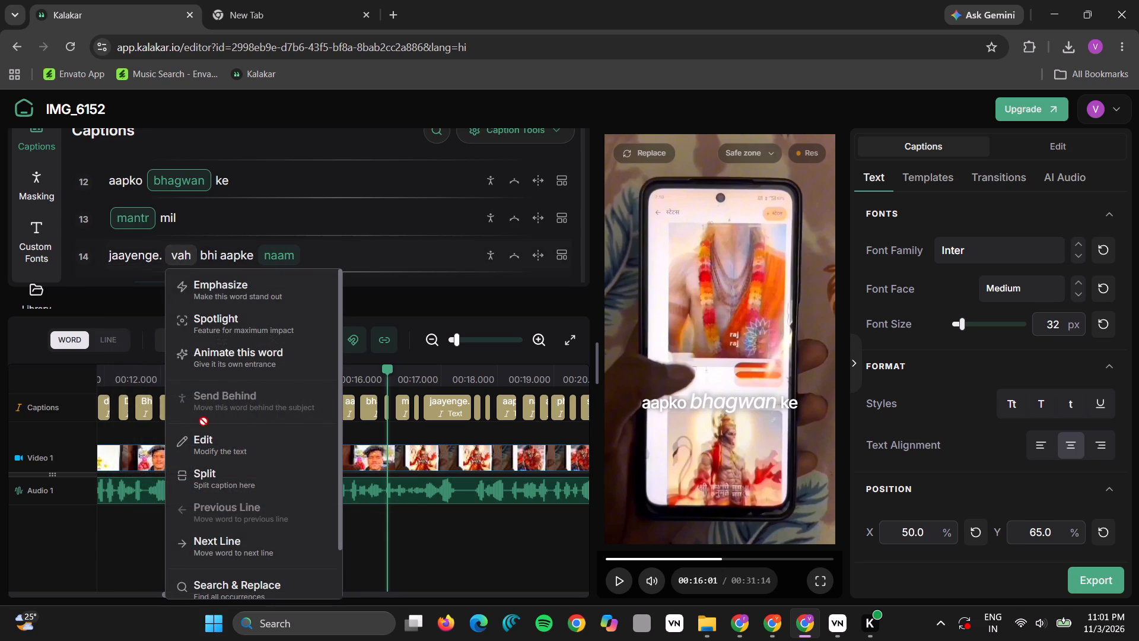
pyautogui.click(174, 208)
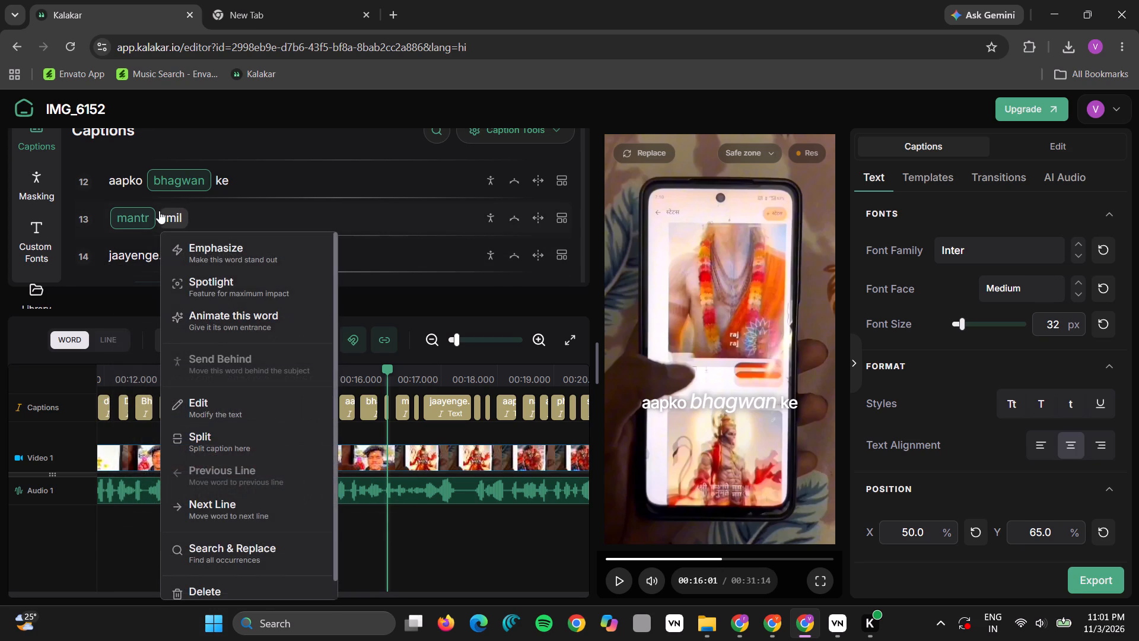
pyautogui.click(127, 210)
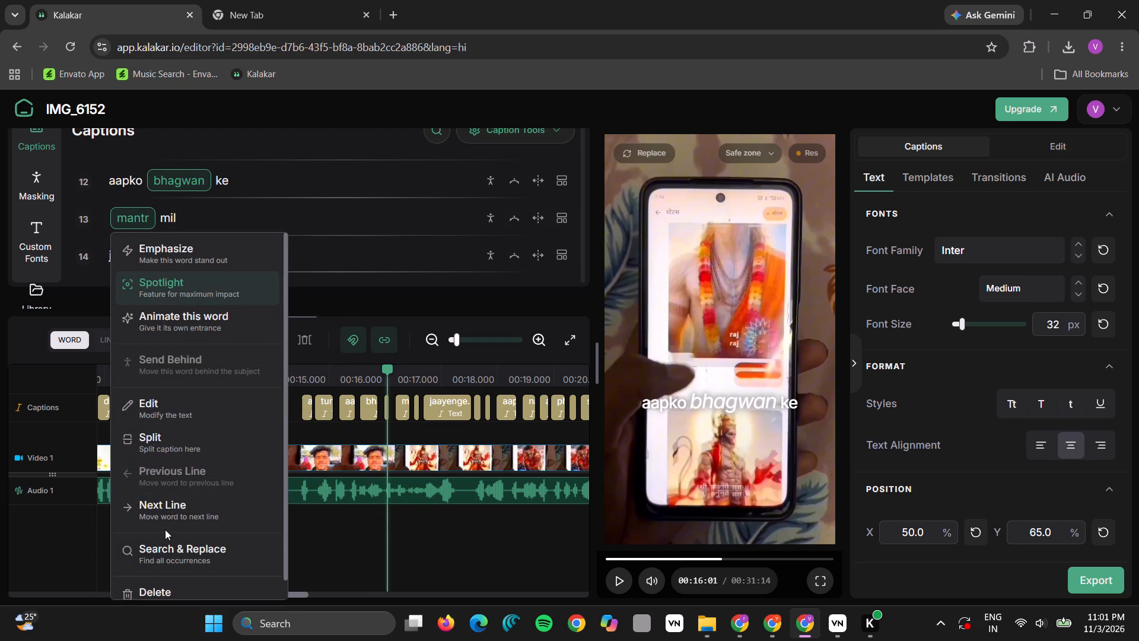
pyautogui.click(165, 510)
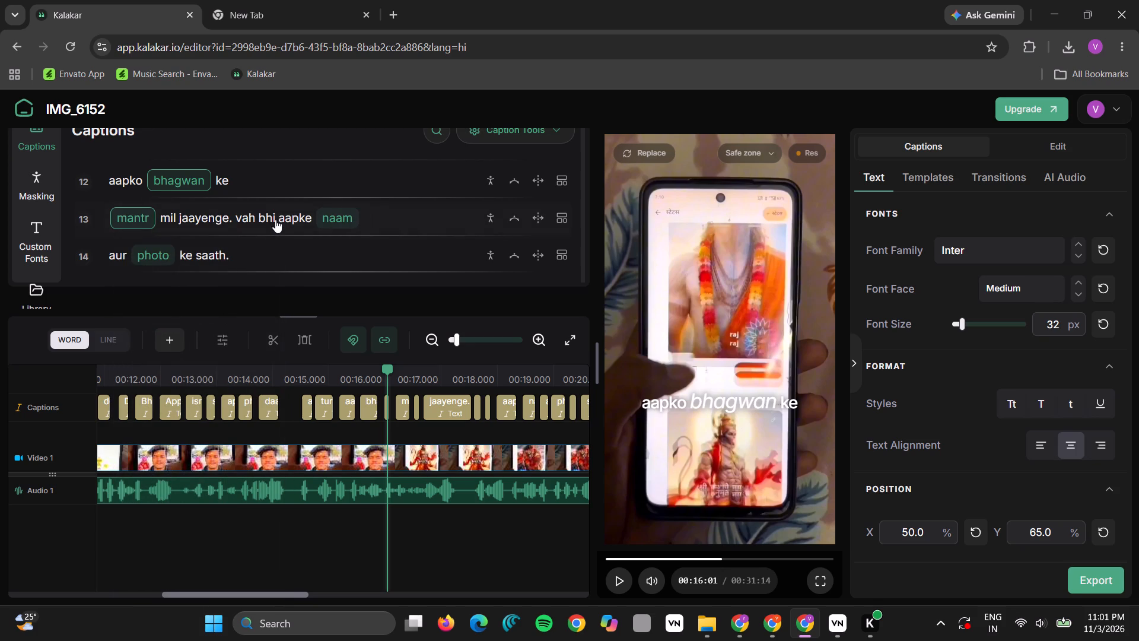
pyautogui.click(273, 220)
pyautogui.click(330, 516)
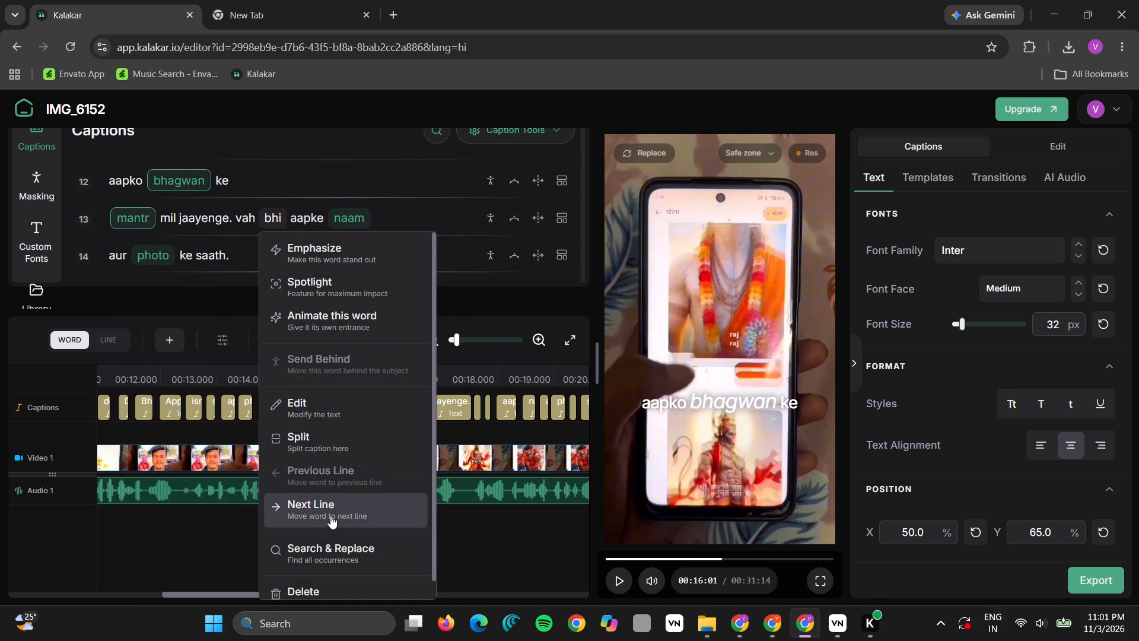
# Move "photo ke saath." down a line so caption line 14 reads "bhi aapke naam aur".
pyautogui.click(269, 250)
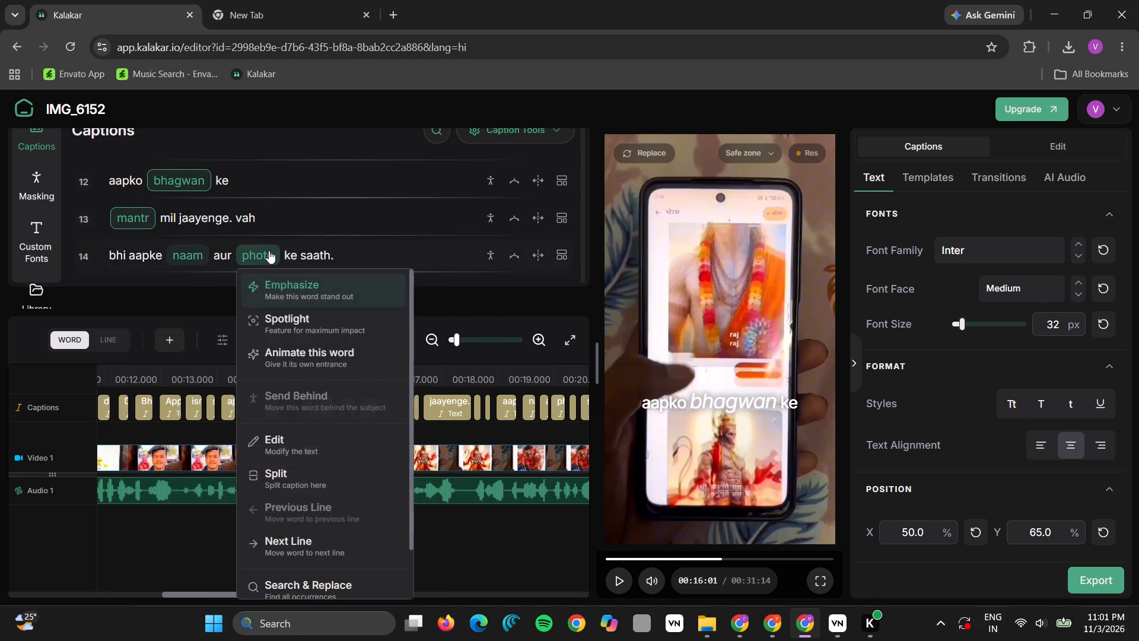
pyautogui.click(293, 537)
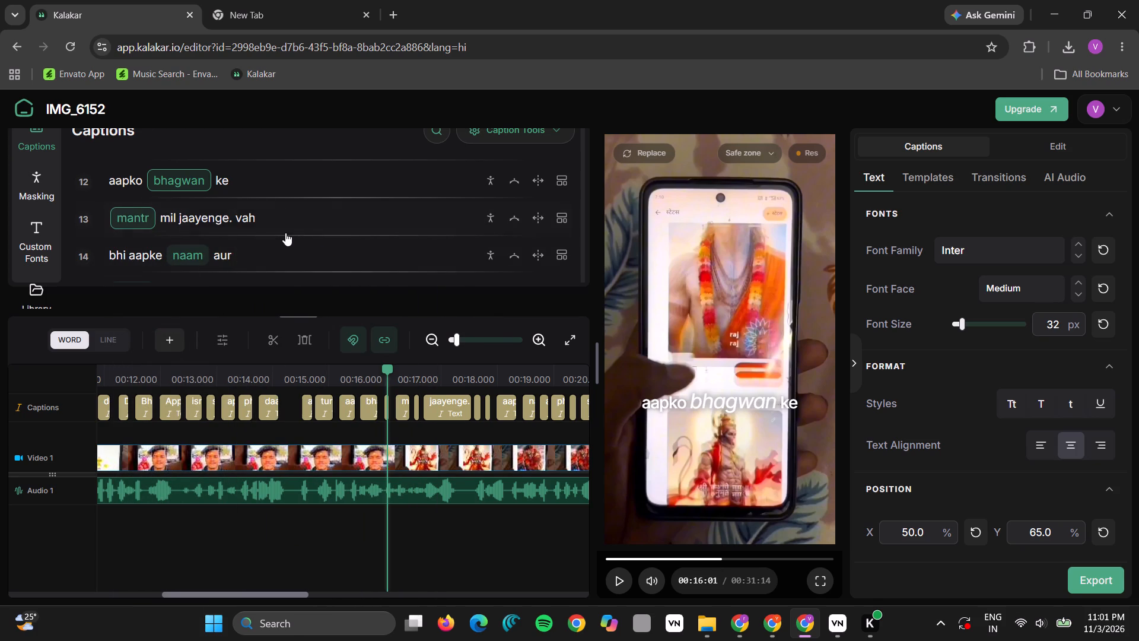
# Look through the remaining caption lines to the end of the list to check their grouping.
pyautogui.scroll(-3, 285, 233)
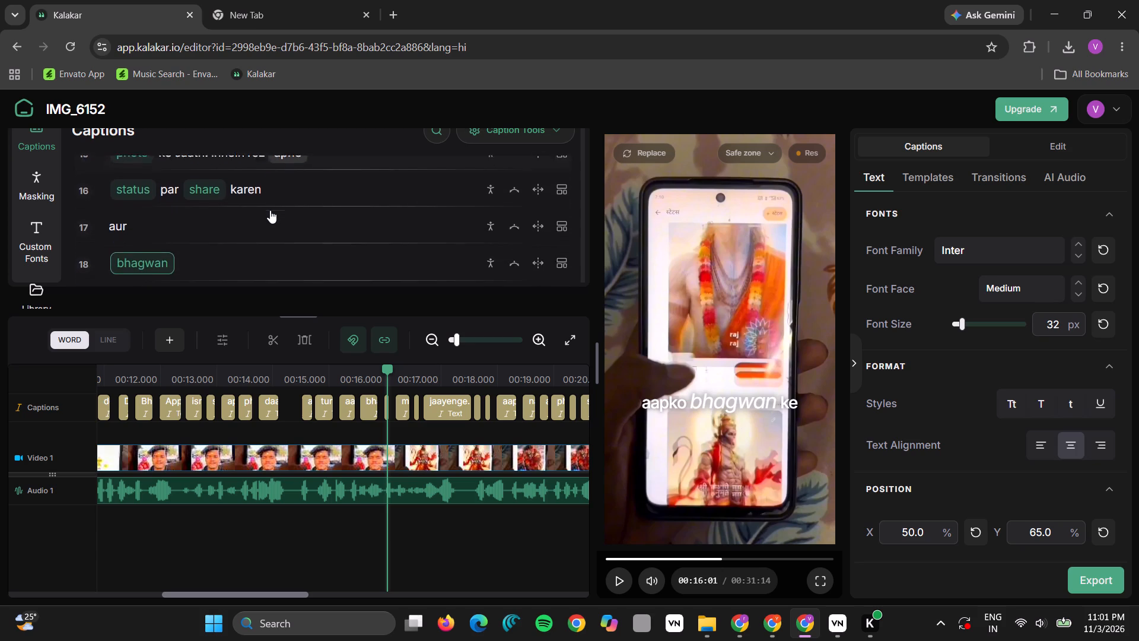
pyautogui.scroll(-4, 270, 210)
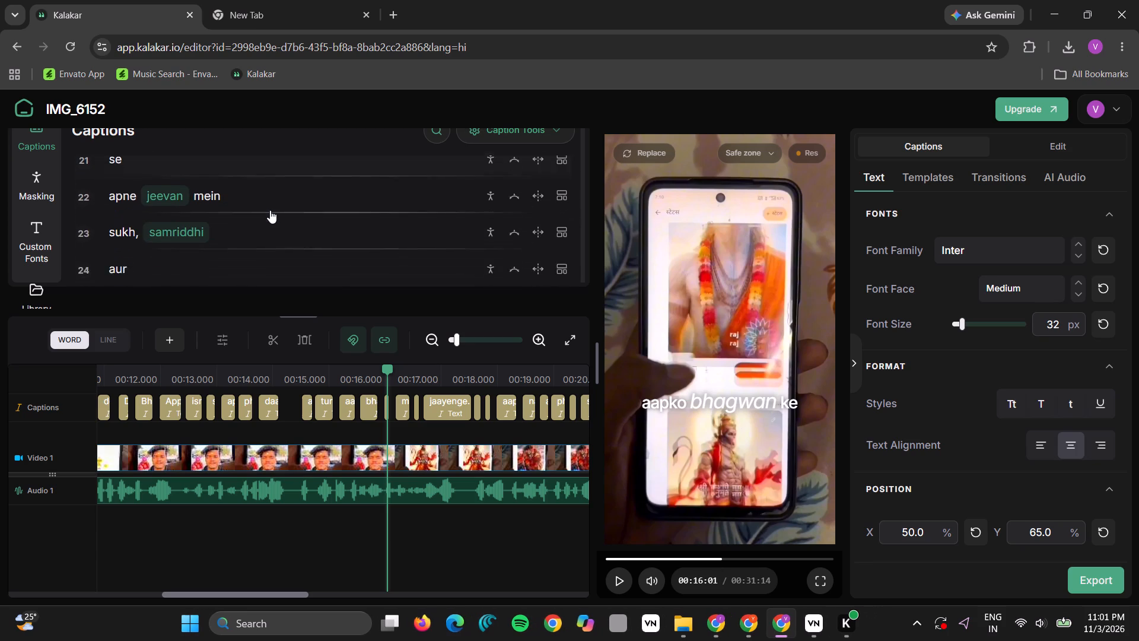
pyautogui.scroll(-4, 270, 210)
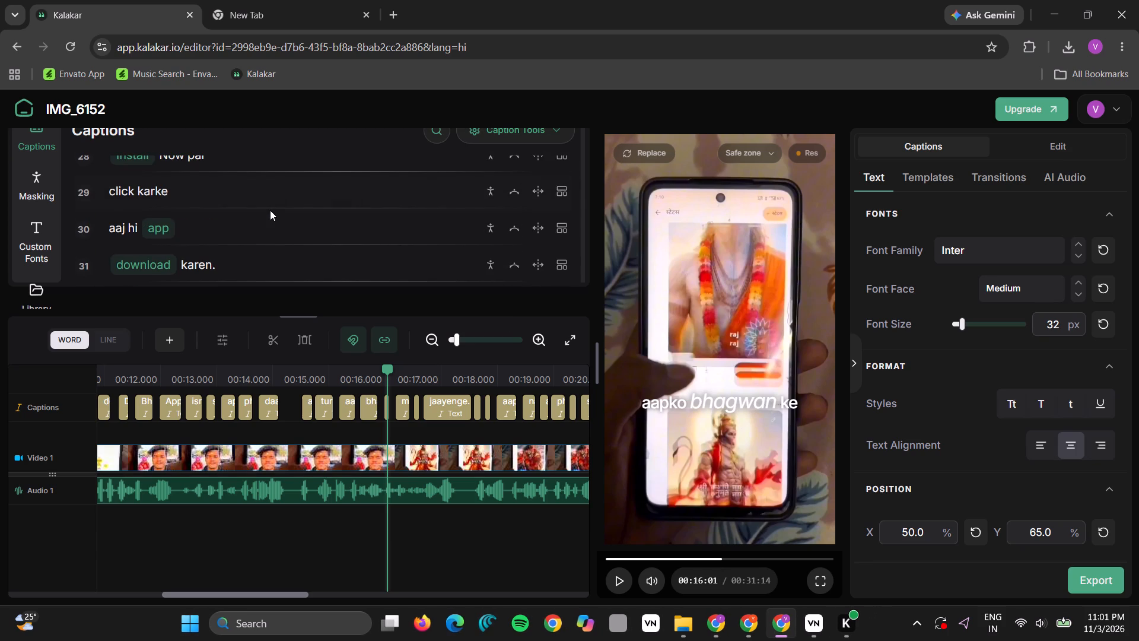
pyautogui.scroll(-1, 270, 210)
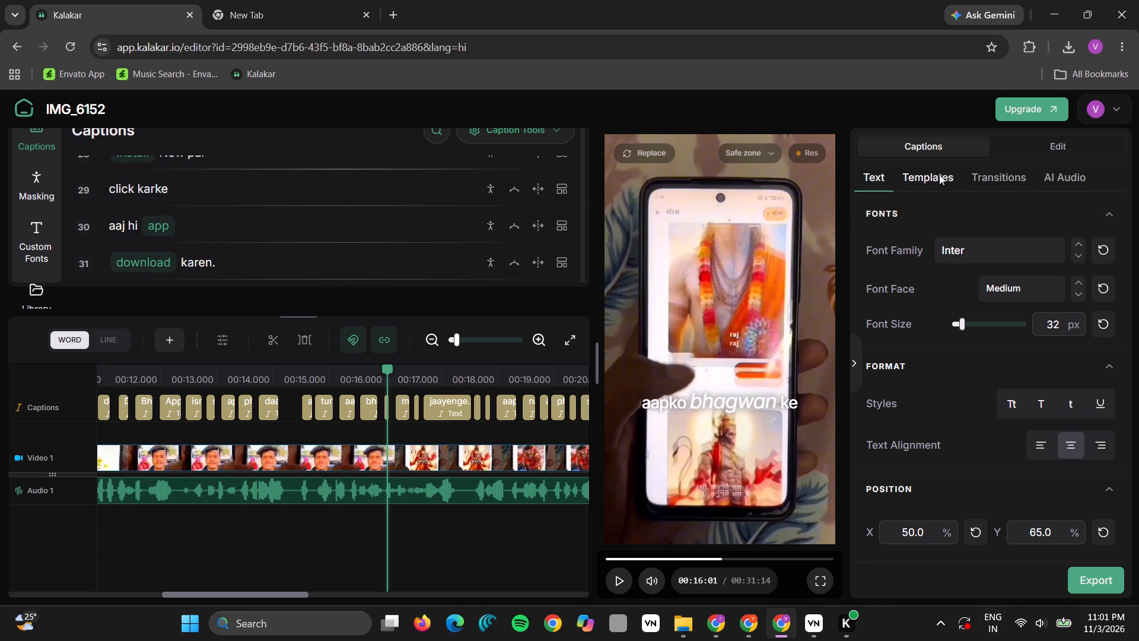
# Apply the built-in Ali Abdaal caption template to the video.
pyautogui.click(939, 174)
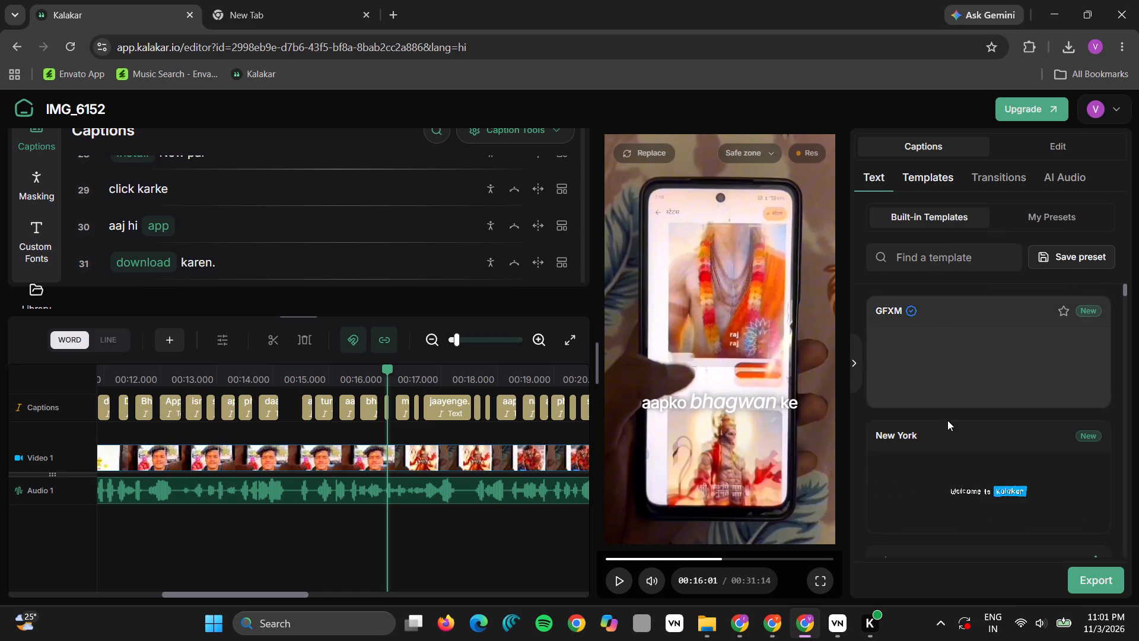
pyautogui.scroll(-3, 950, 426)
pyautogui.click(946, 449)
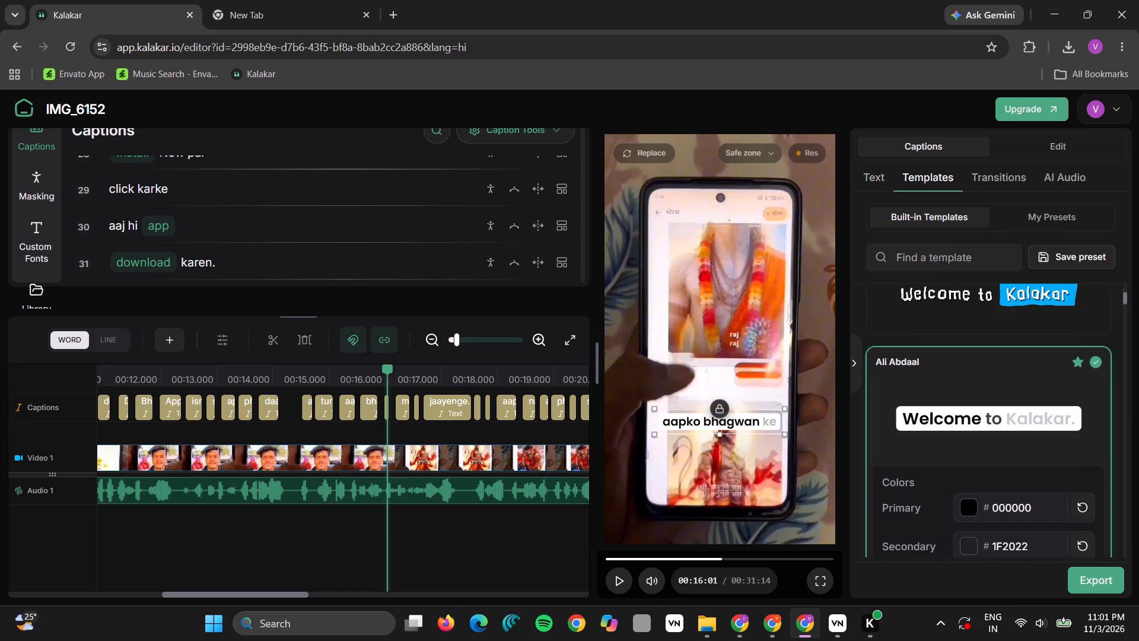
# Scale the caption text down slightly in the preview, to a font size of about 36 px.
pyautogui.moveTo(786, 433); pyautogui.dragTo(766, 426)
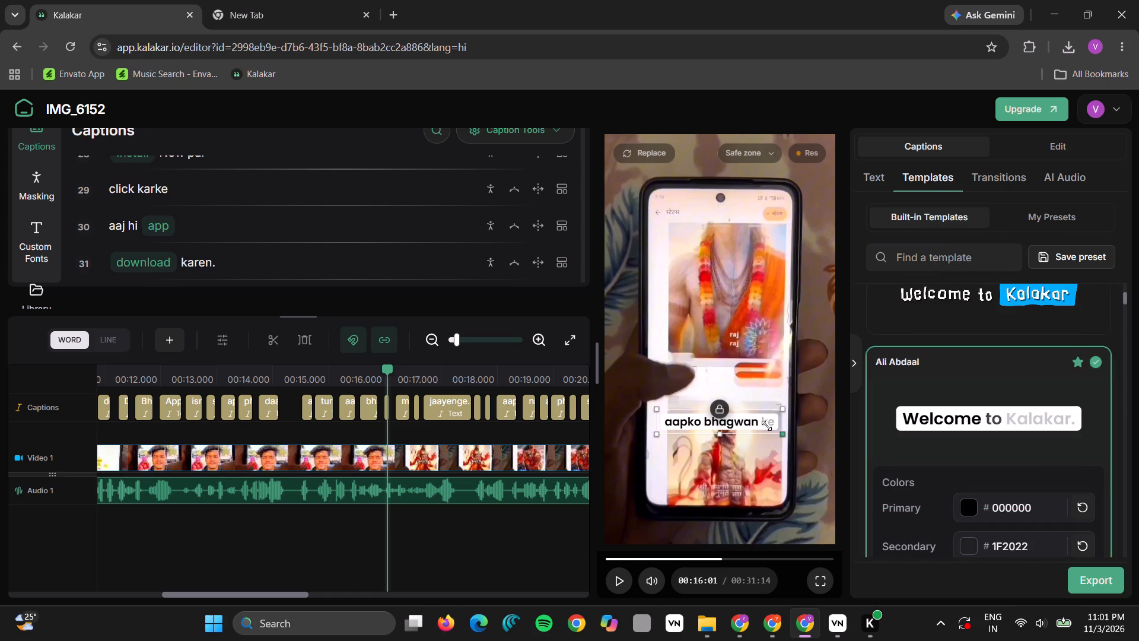
pyautogui.moveTo(766, 426); pyautogui.dragTo(760, 423)
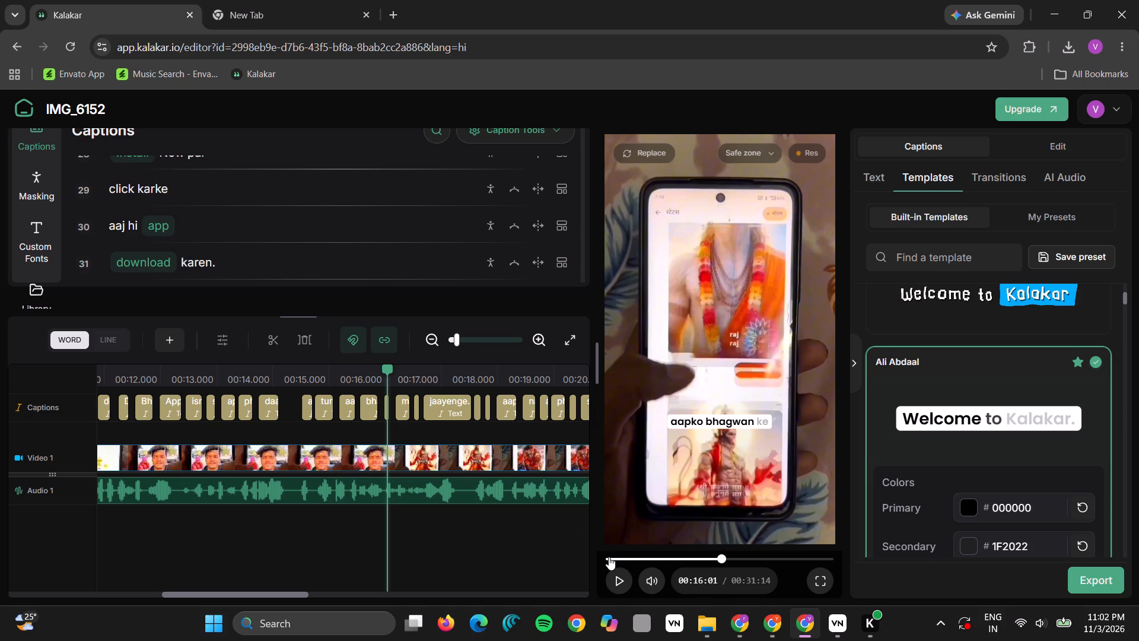
# Play the video from the start and delete the word captions from "raha." up to just before "dekhiye.".
pyautogui.click(609, 557)
pyautogui.press('space')
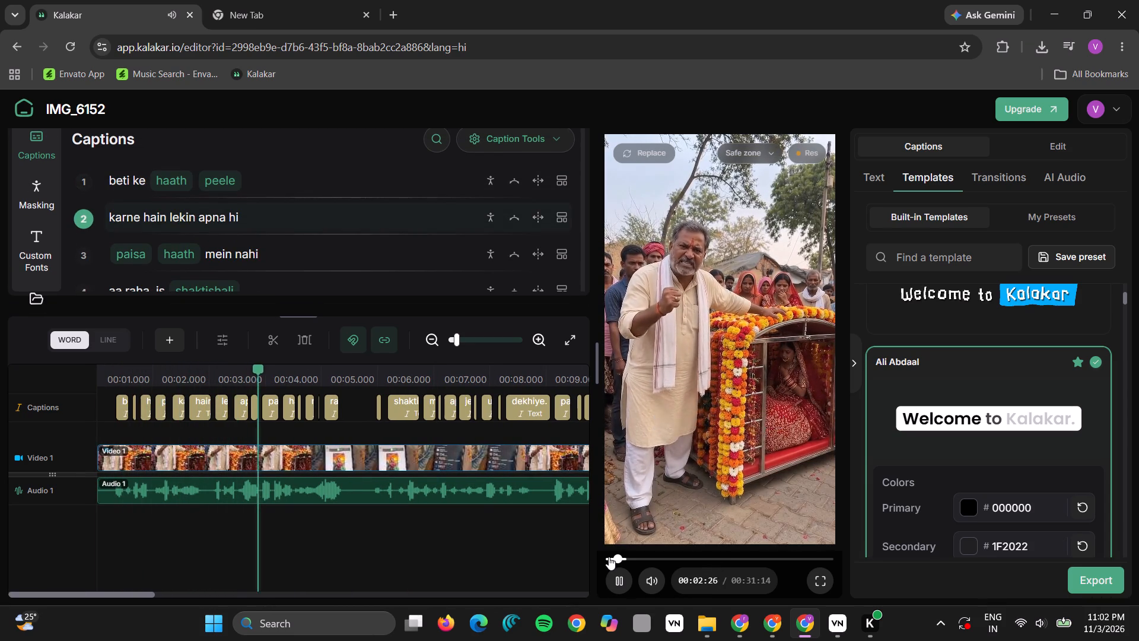
pyautogui.press('space')
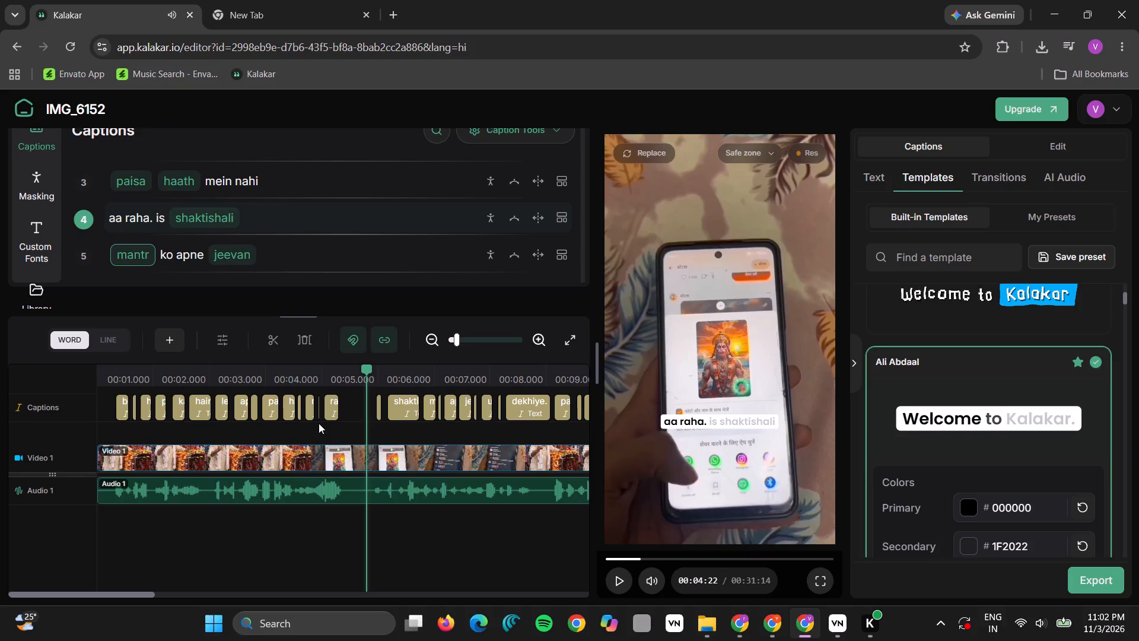
pyautogui.moveTo(325, 426); pyautogui.dragTo(375, 412)
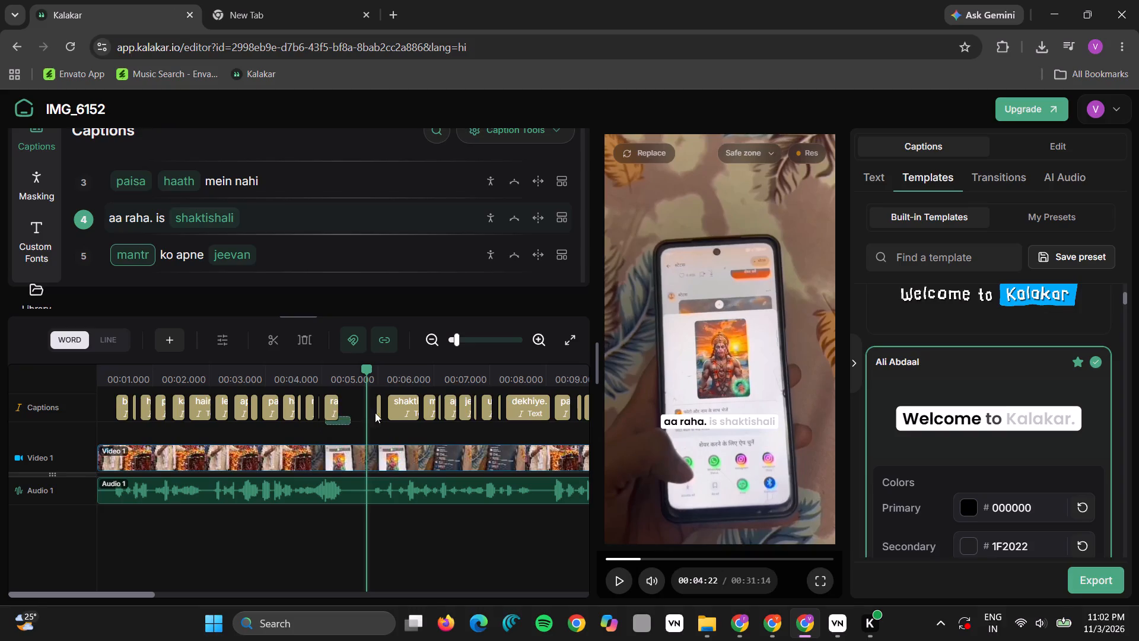
pyautogui.moveTo(375, 412); pyautogui.dragTo(504, 403)
pyautogui.press('Delete')
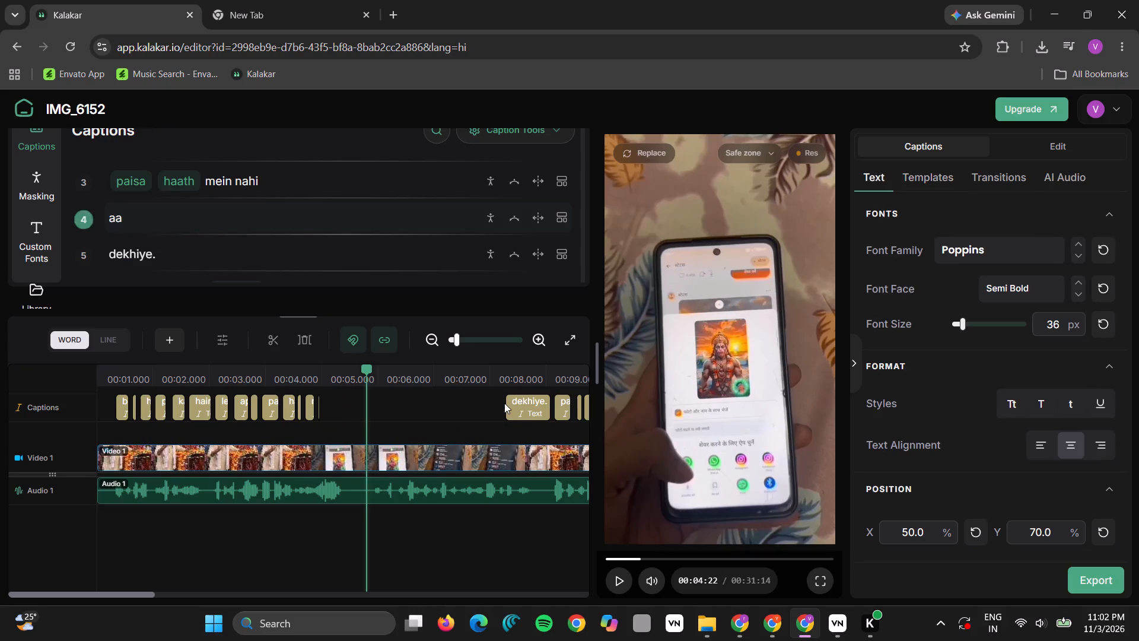
# Replay the stretch from about 4 to 10 seconds to check which captions belong with the audio.
pyautogui.press('space')
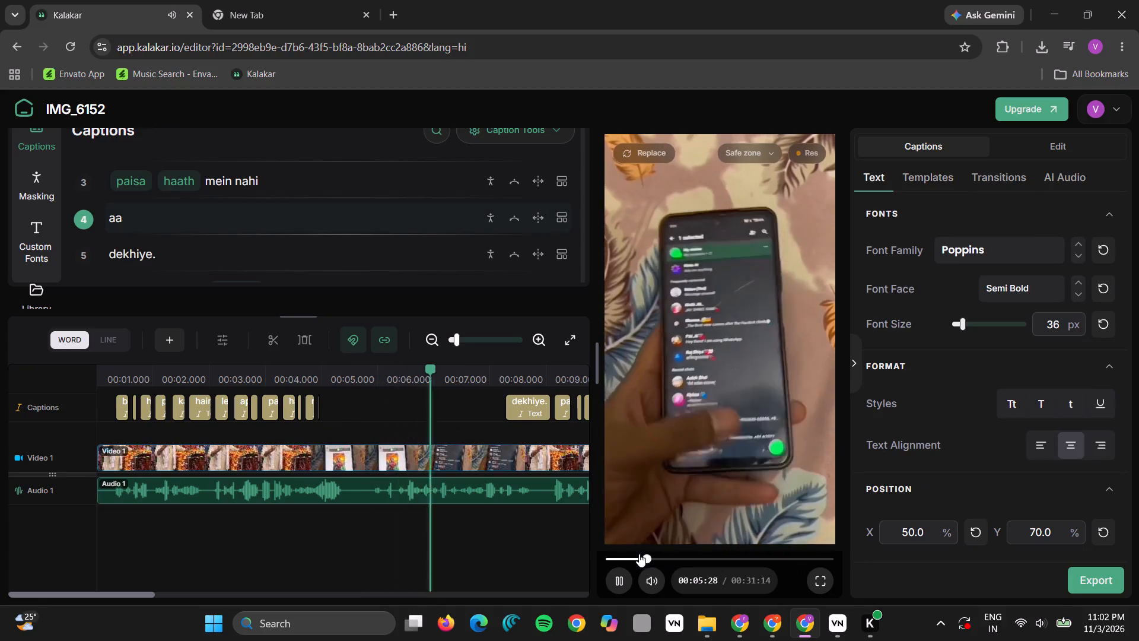
pyautogui.click(633, 554)
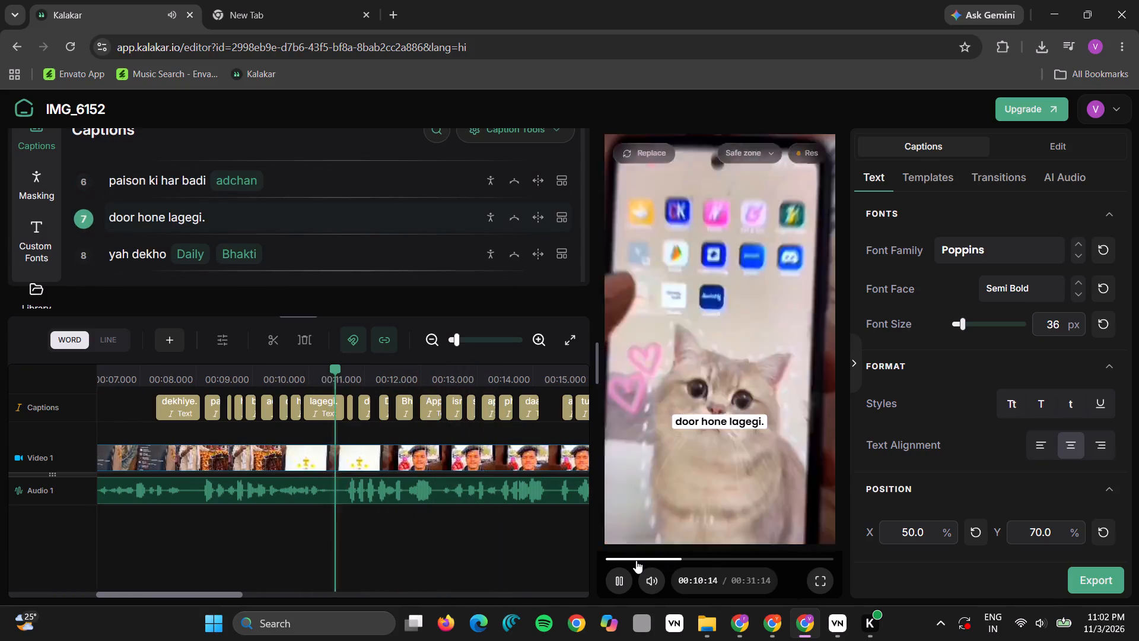
pyautogui.click(637, 562)
pyautogui.press('space')
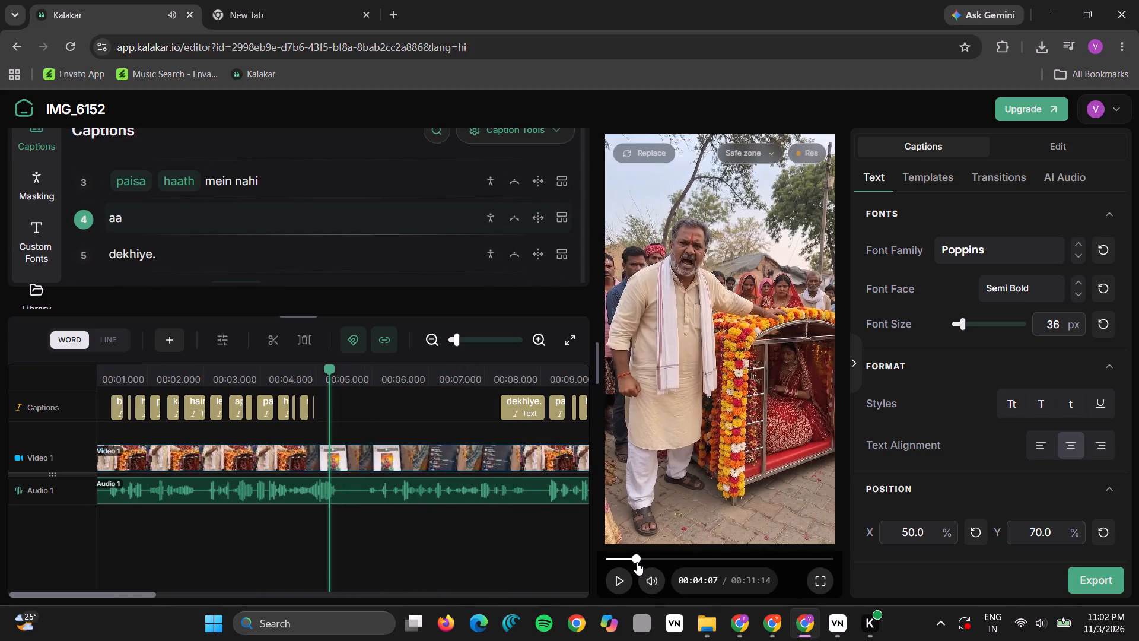
pyautogui.press('space')
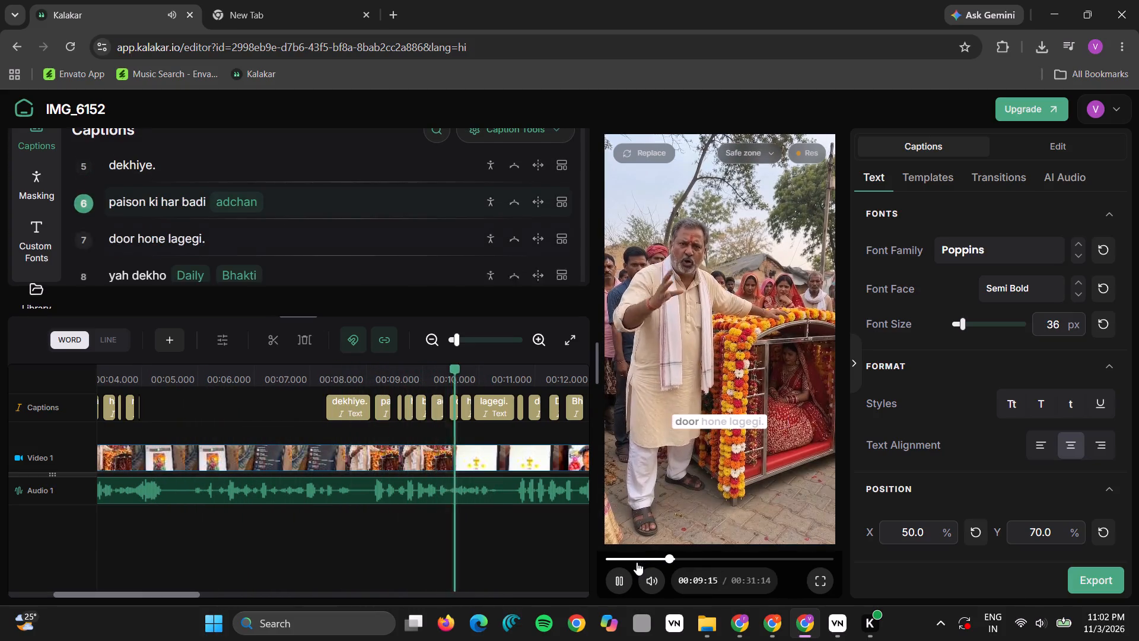
pyautogui.press('space')
pyautogui.click(640, 562)
pyautogui.press('space')
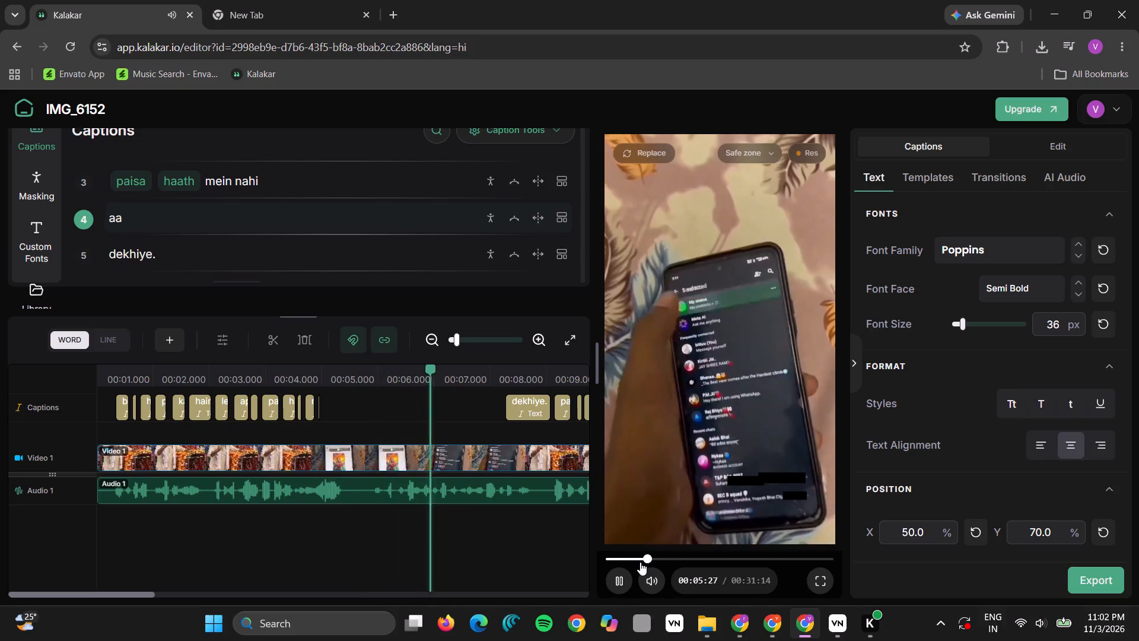
pyautogui.press('space')
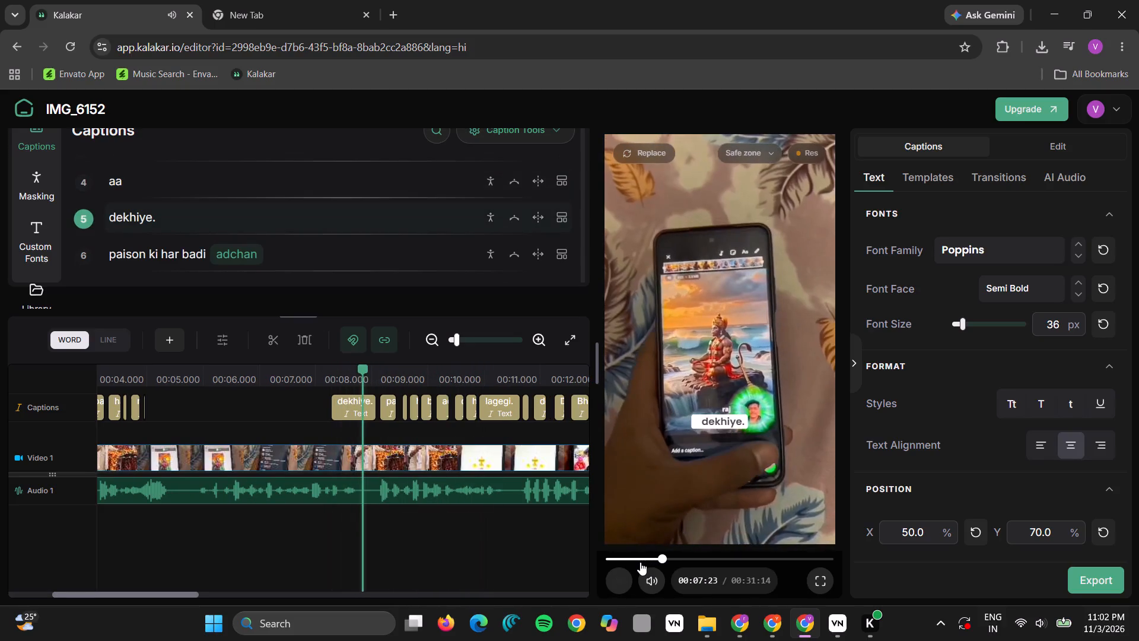
# Delete the "dekhiye." word caption near the 8-second mark on the timeline.
pyautogui.moveTo(291, 416); pyautogui.dragTo(349, 415)
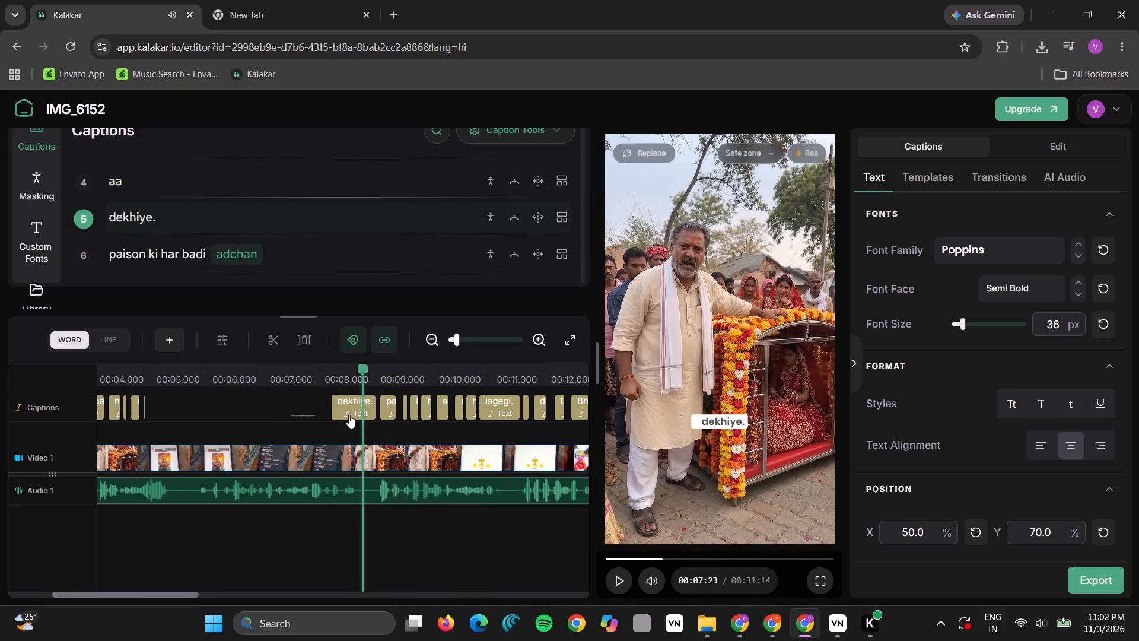
pyautogui.moveTo(349, 415); pyautogui.dragTo(357, 415)
pyautogui.press('Delete')
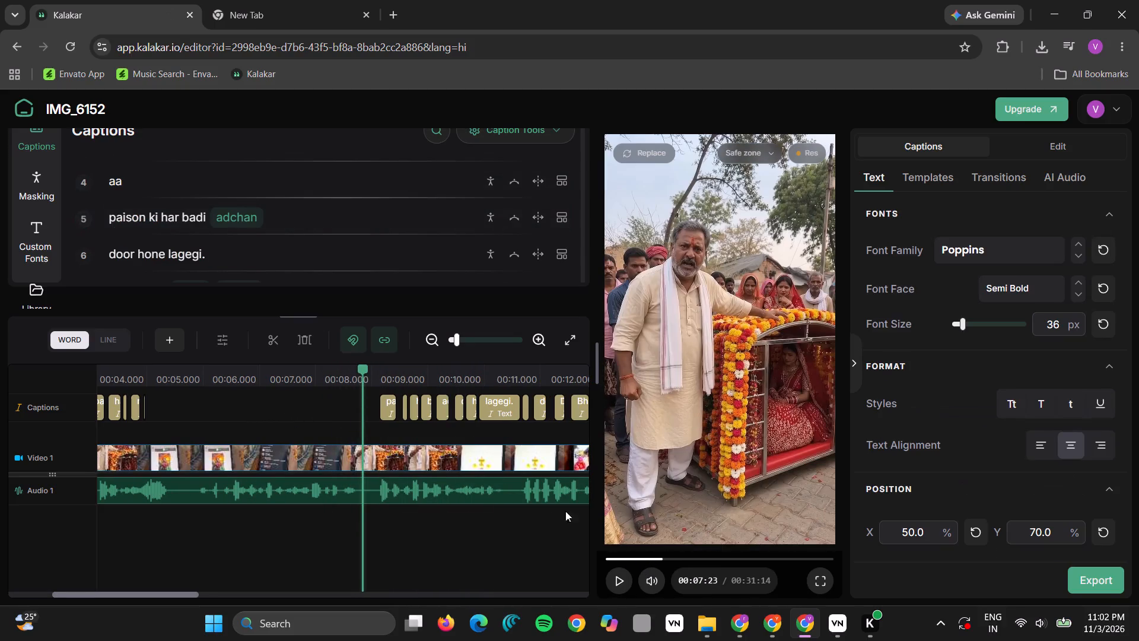
# Play the video from about 4 to 10 seconds and delete the word captions from "lagegi." through about the 15-second mark.
pyautogui.click(639, 555)
pyautogui.press('space')
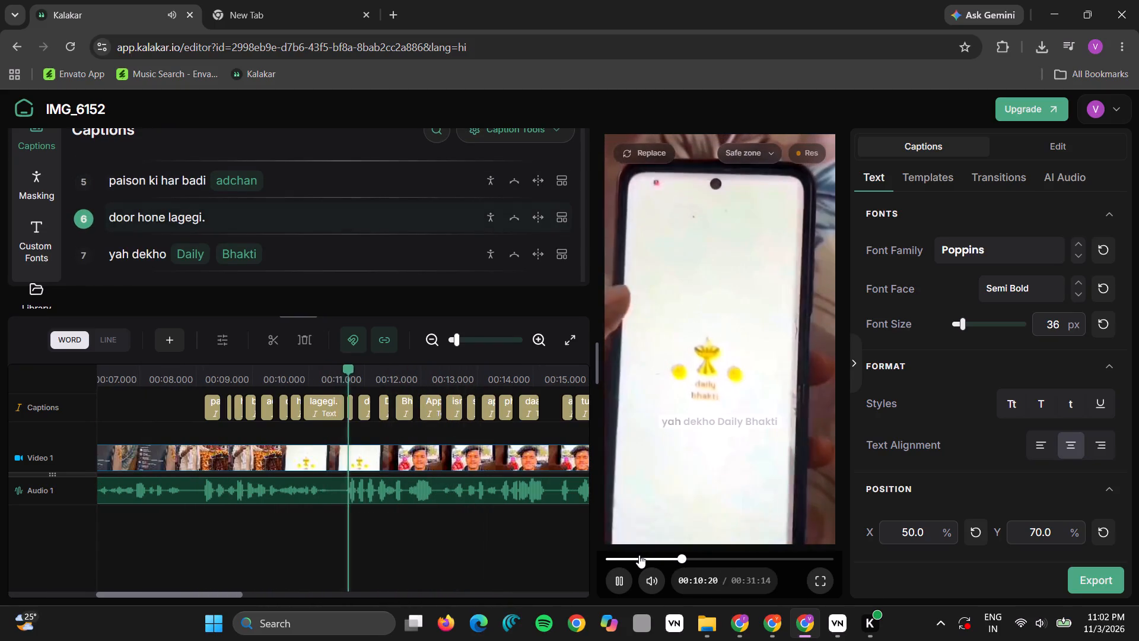
pyautogui.press('space')
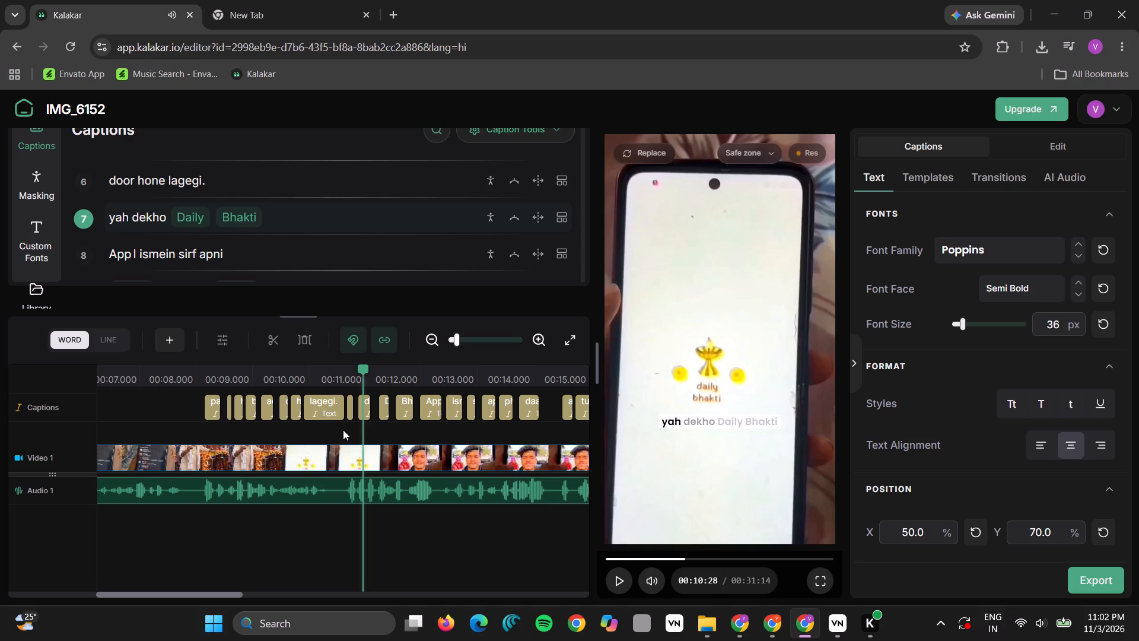
pyautogui.moveTo(343, 430); pyautogui.dragTo(584, 401)
pyautogui.press('Delete')
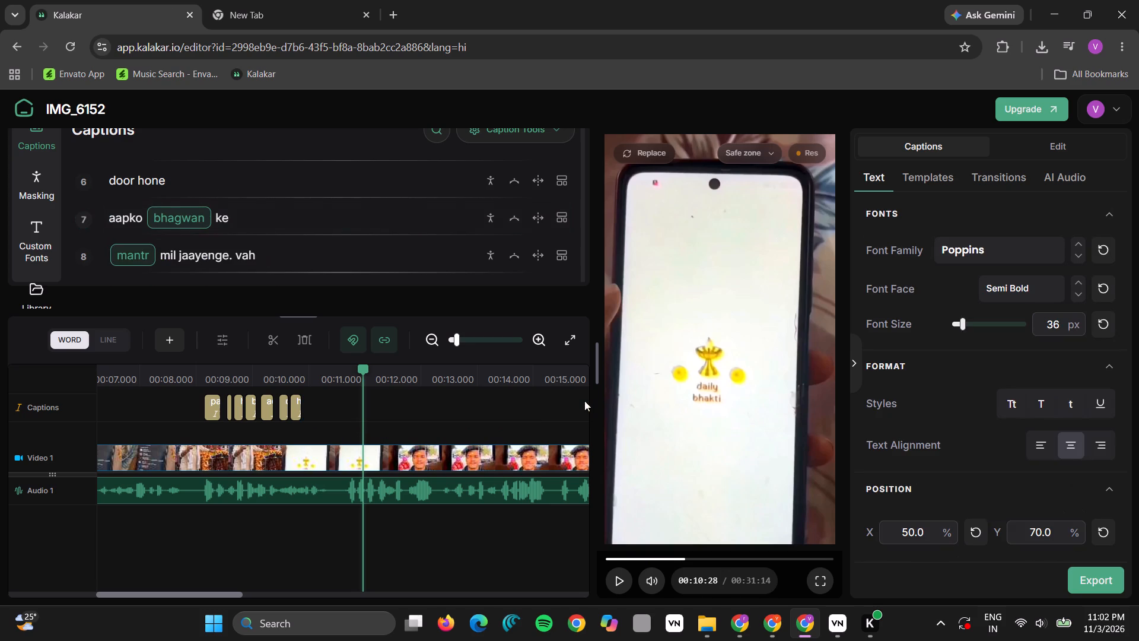
# Replay the stretch from about 9 to 12 seconds and delete all word captions after "door hone" through the end of the timeline.
pyautogui.click(676, 556)
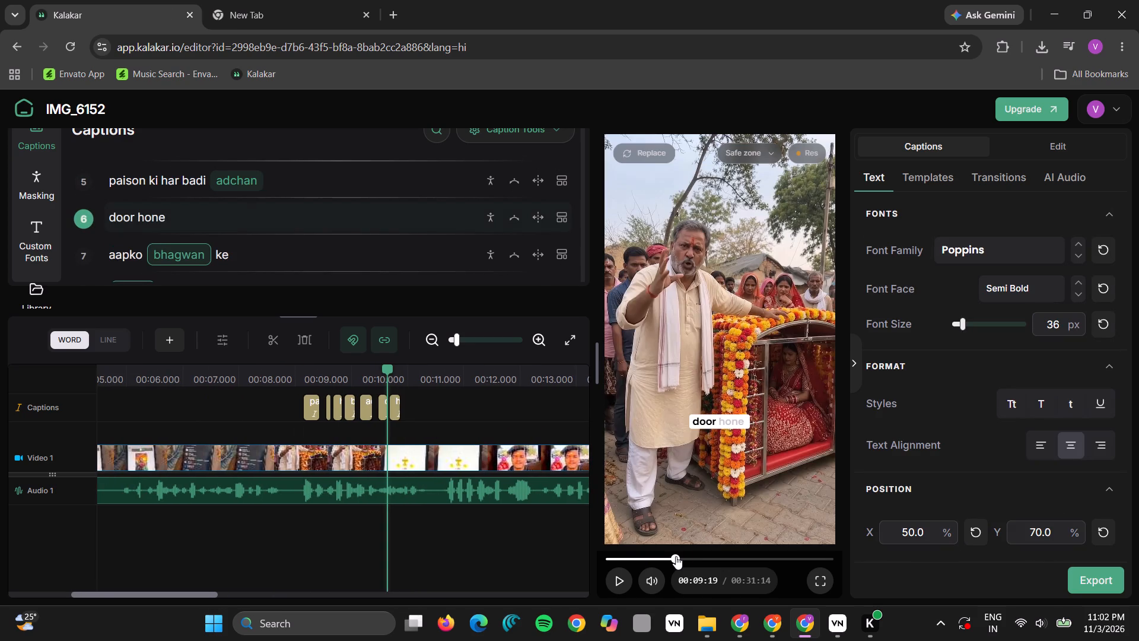
pyautogui.press('space')
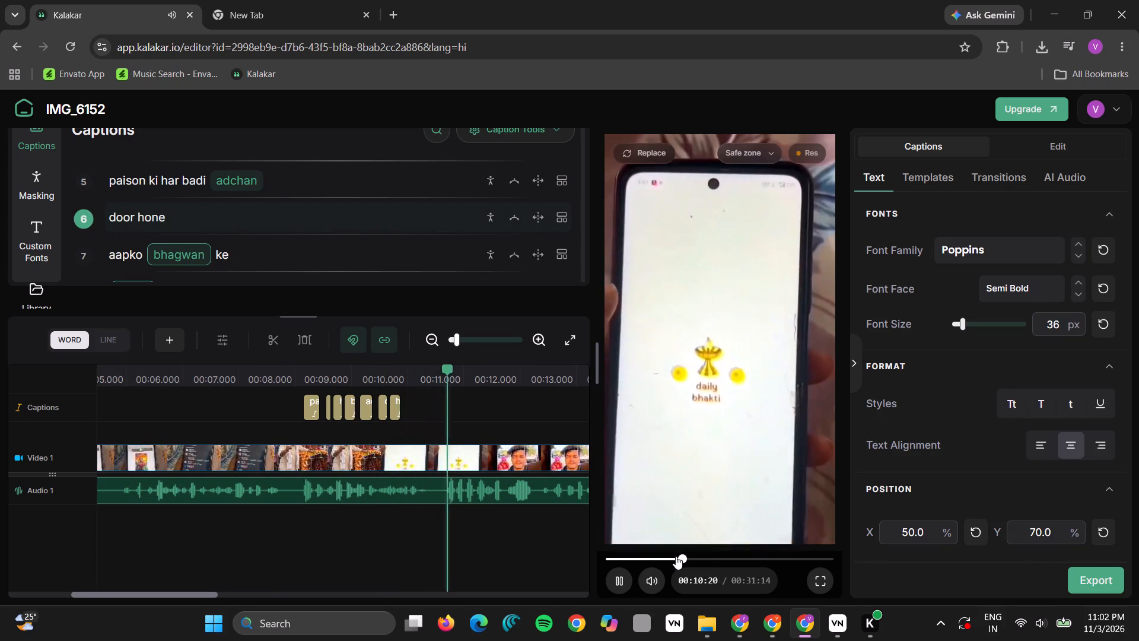
pyautogui.press('space')
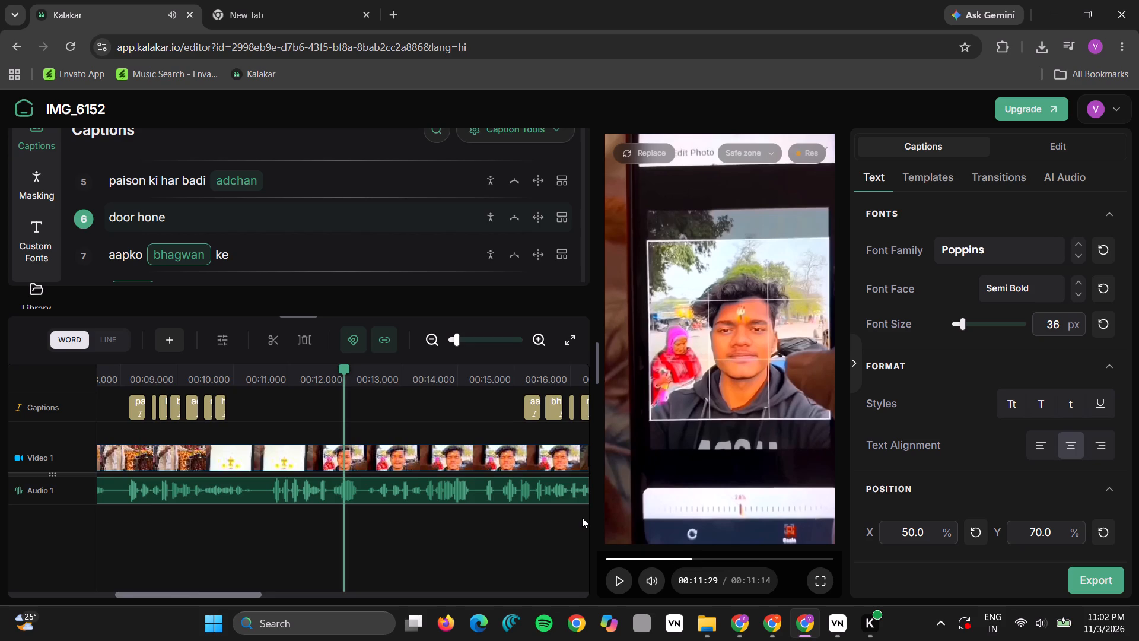
pyautogui.hscroll(-6, 582, 518)
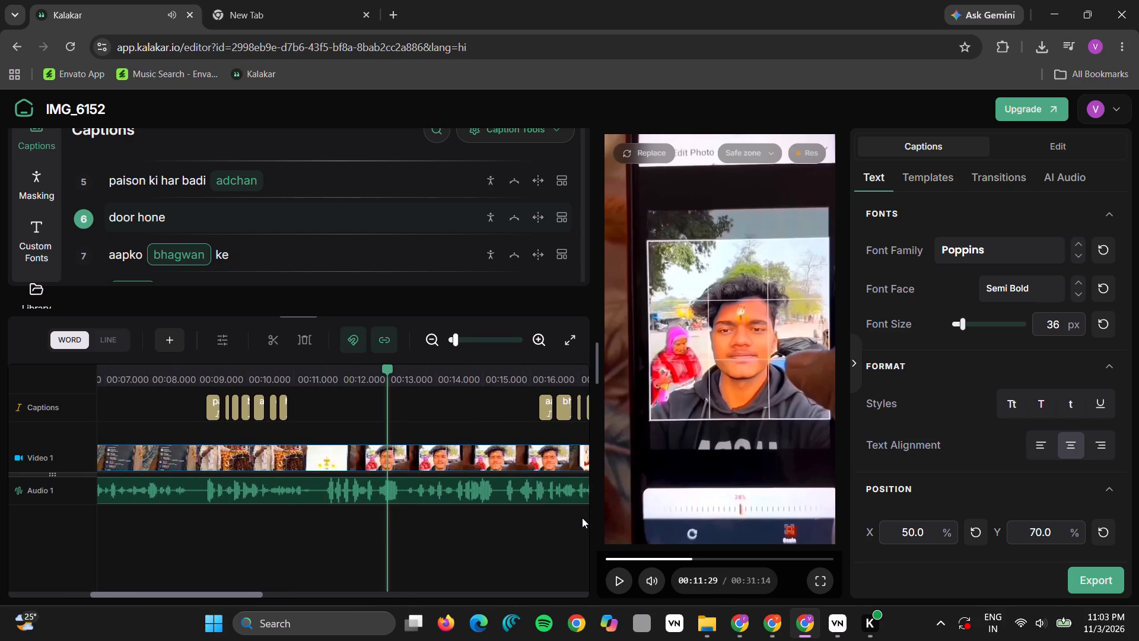
pyautogui.hscroll(-6, 520, 521)
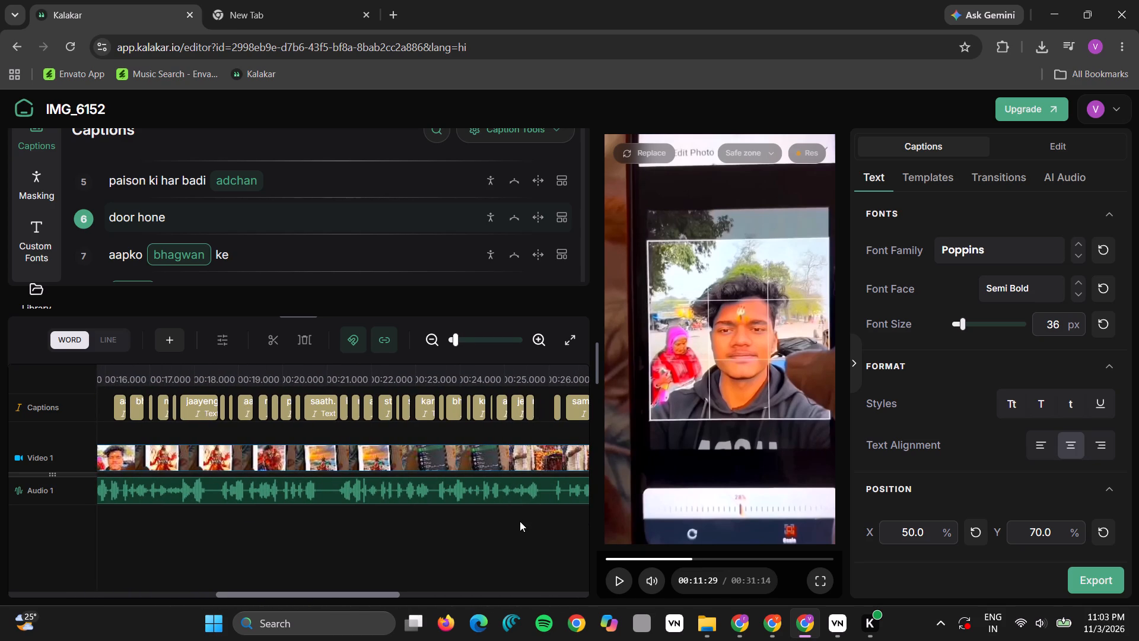
pyautogui.moveTo(98, 429); pyautogui.dragTo(437, 404)
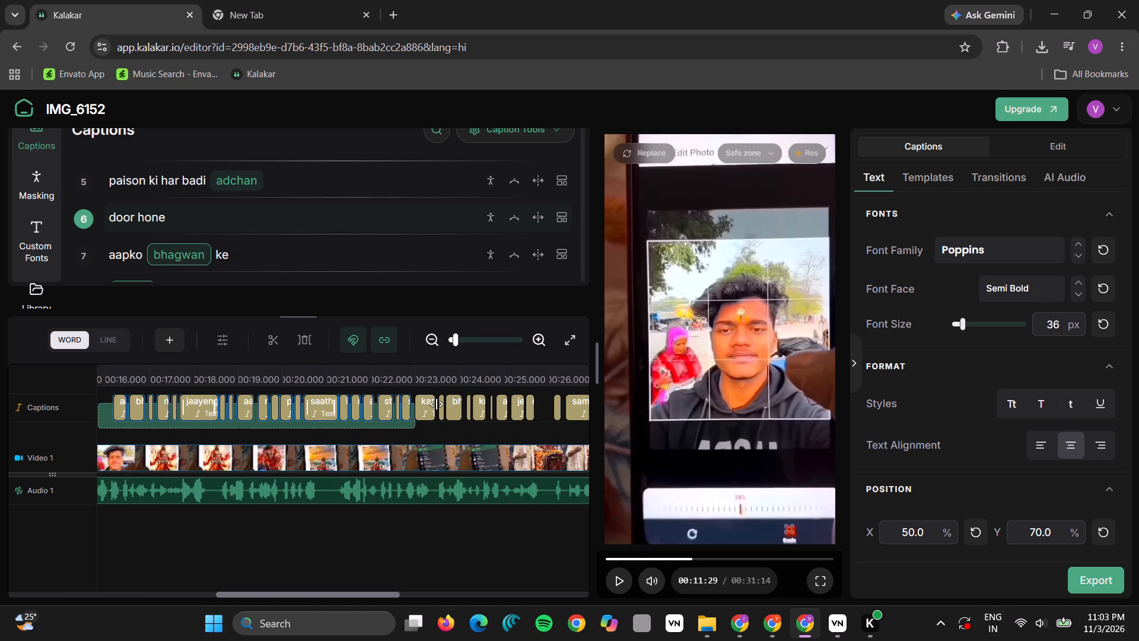
pyautogui.moveTo(437, 404); pyautogui.dragTo(572, 411)
pyautogui.press('Delete')
pyautogui.hscroll(-5, 572, 411)
pyautogui.moveTo(572, 411); pyautogui.dragTo(291, 412)
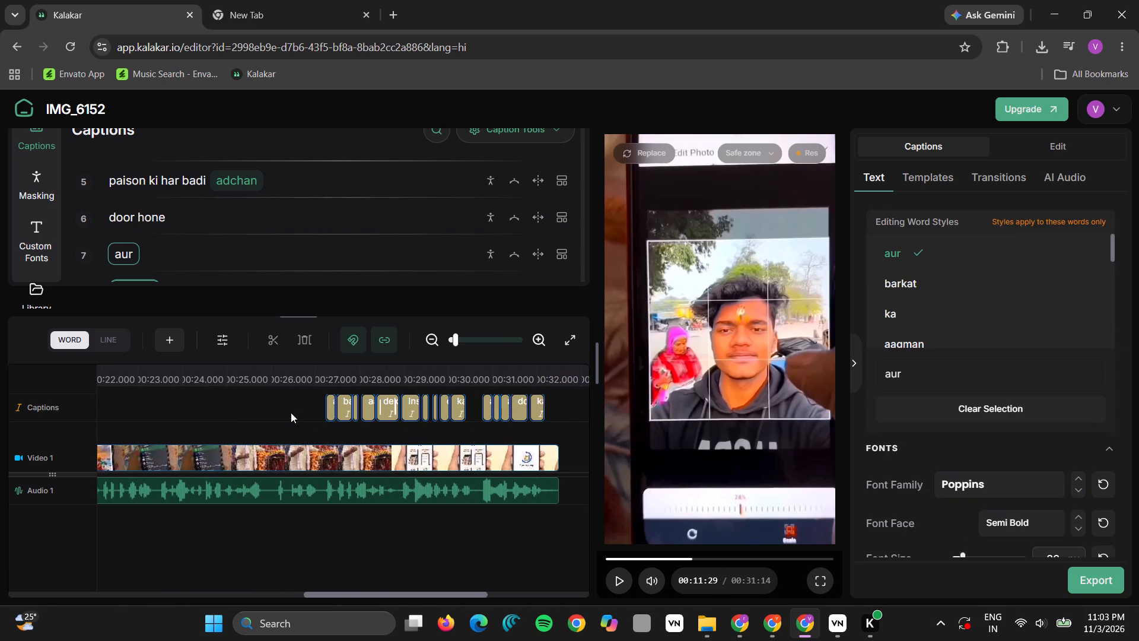
pyautogui.press('Delete')
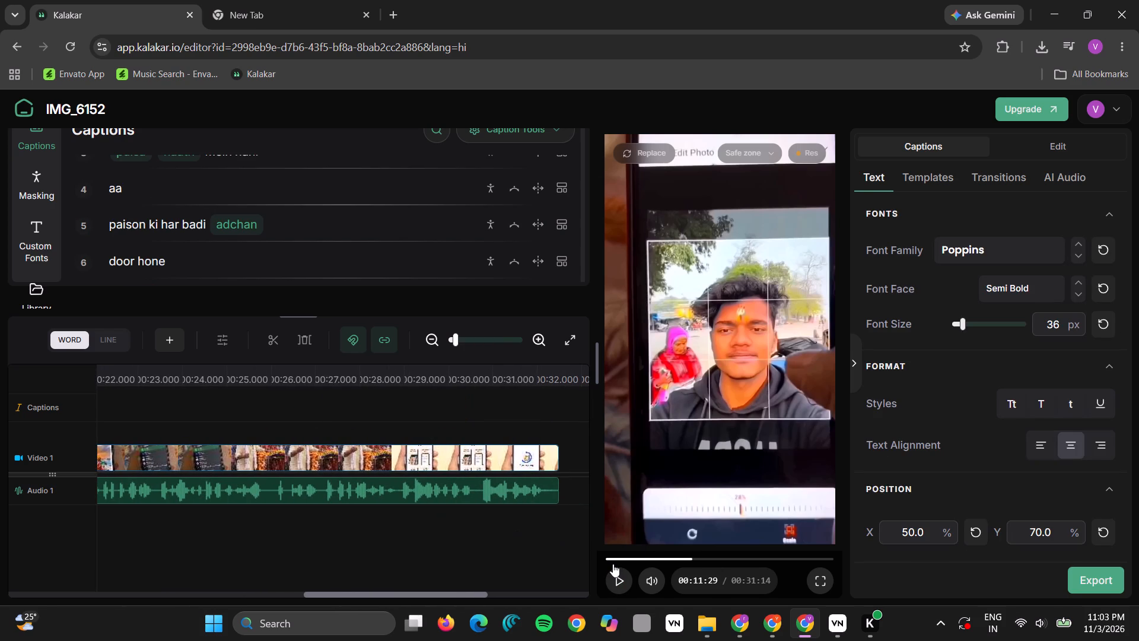
# Play the video from the start to about 10 seconds to check the remaining captions against the audio.
pyautogui.click(609, 561)
pyautogui.press('space')
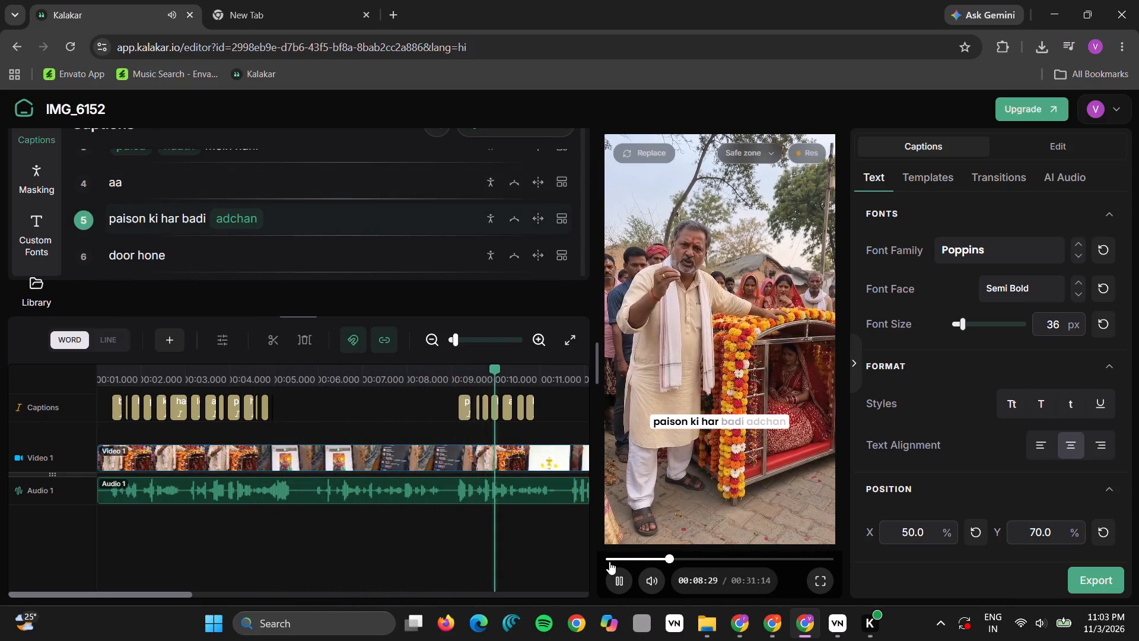
pyautogui.press('space')
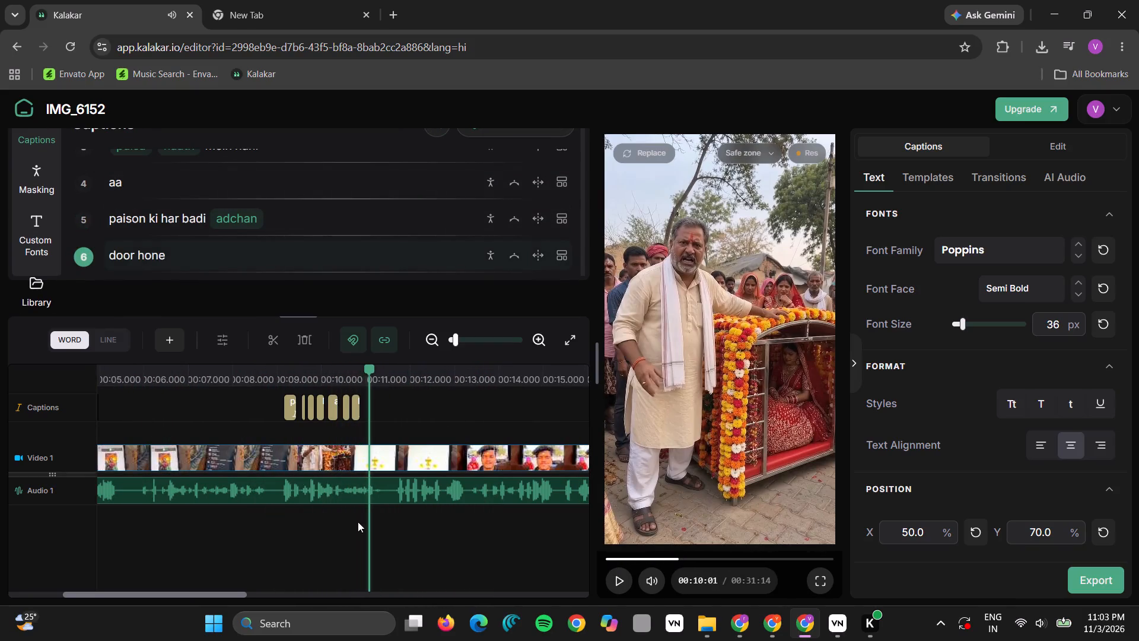
# Scale the caption text down slightly in the preview at the "karne hain lekin apna hi" line.
pyautogui.click(640, 558)
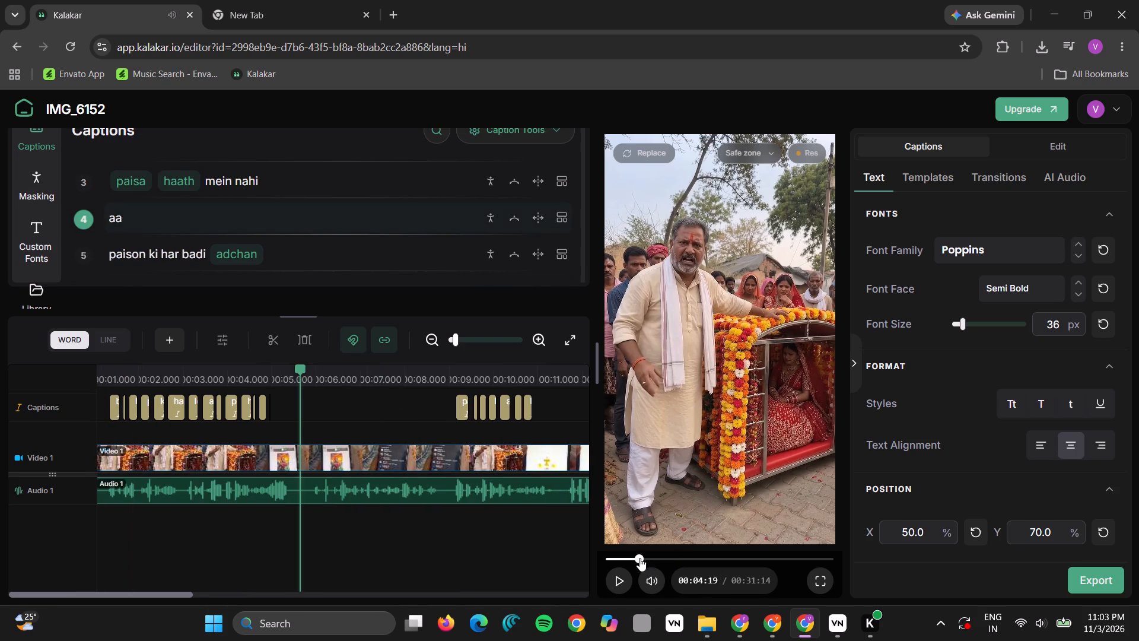
pyautogui.click(625, 554)
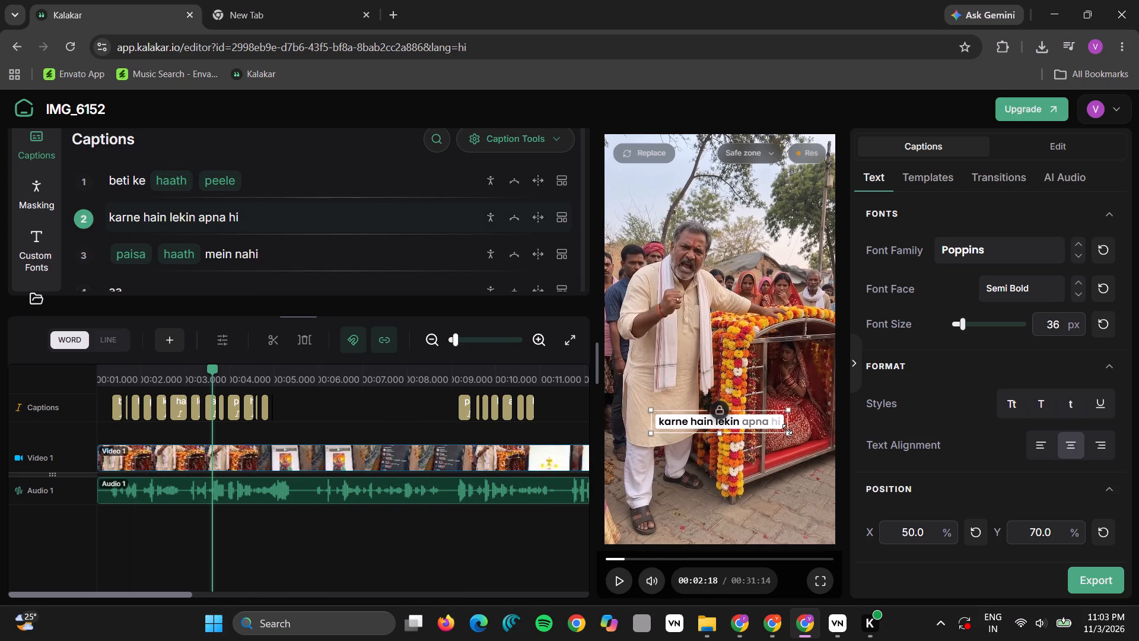
pyautogui.moveTo(787, 429); pyautogui.dragTo(774, 423)
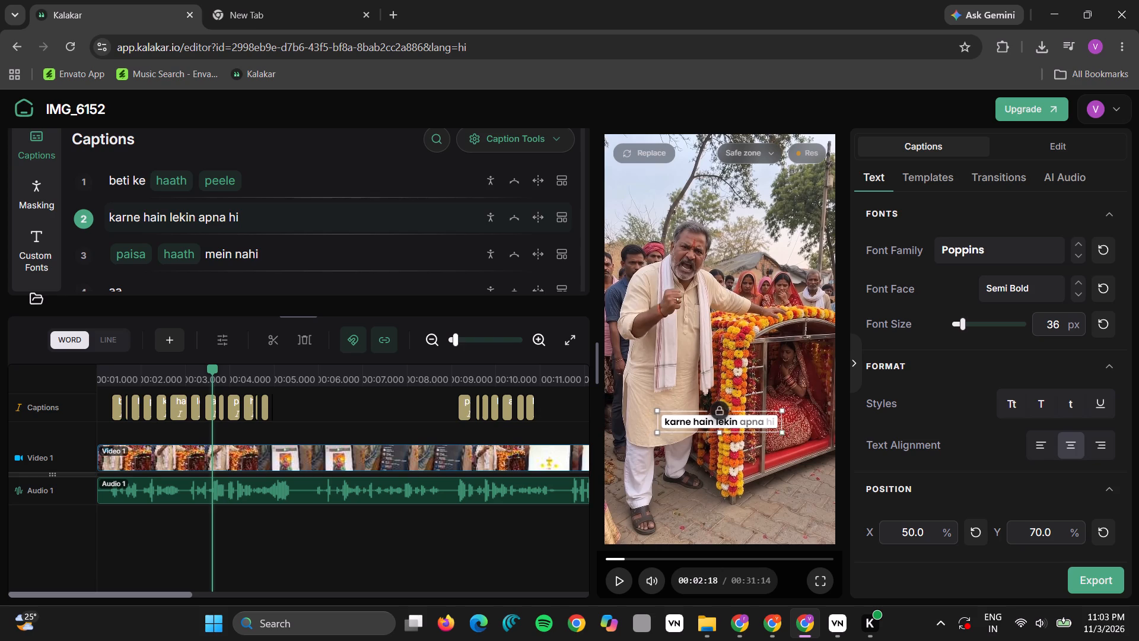
# Export the captioned video and start rendering it.
pyautogui.click(1113, 577)
pyautogui.click(1113, 577)
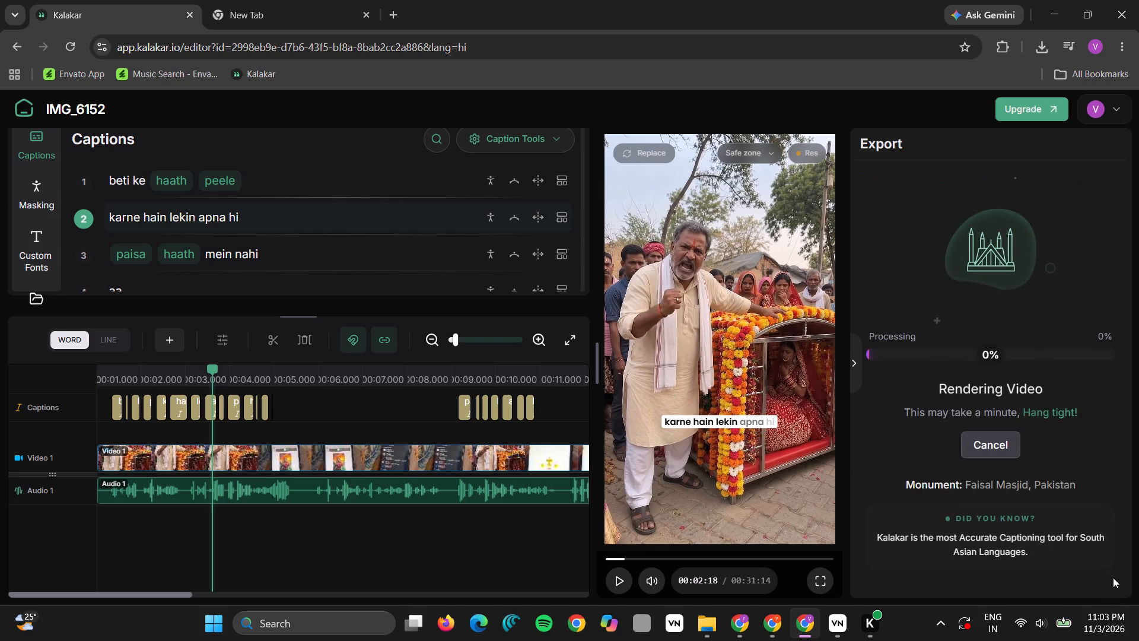
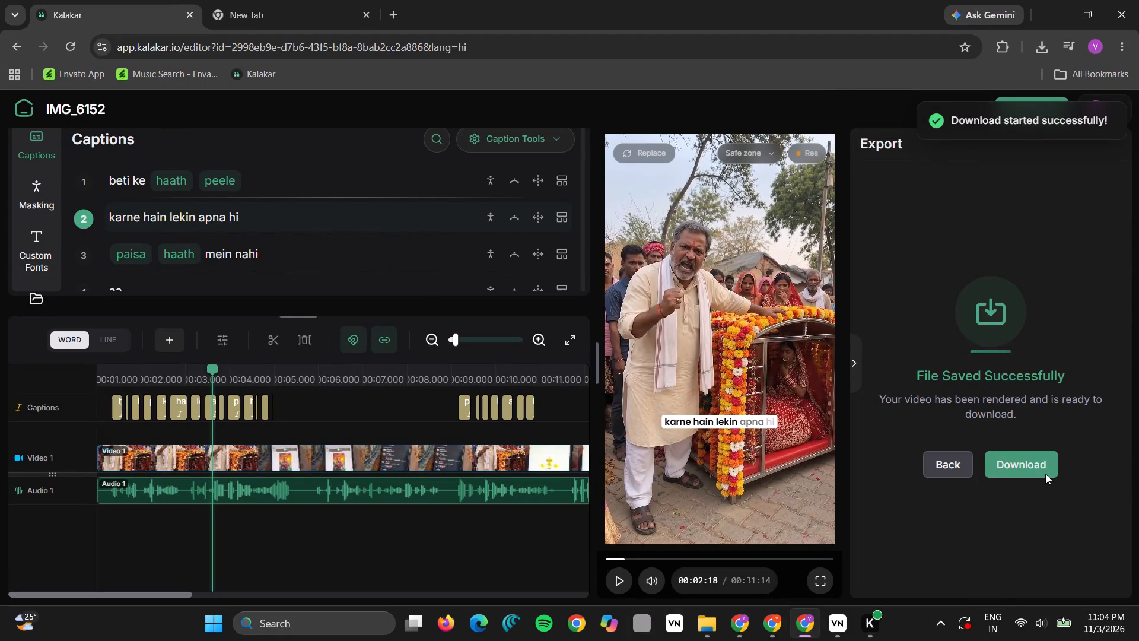
# Save the rendered video as hook2 in the Desktop's final folder, replacing the existing file of that name.
pyautogui.write('hook')
pyautogui.press('2')
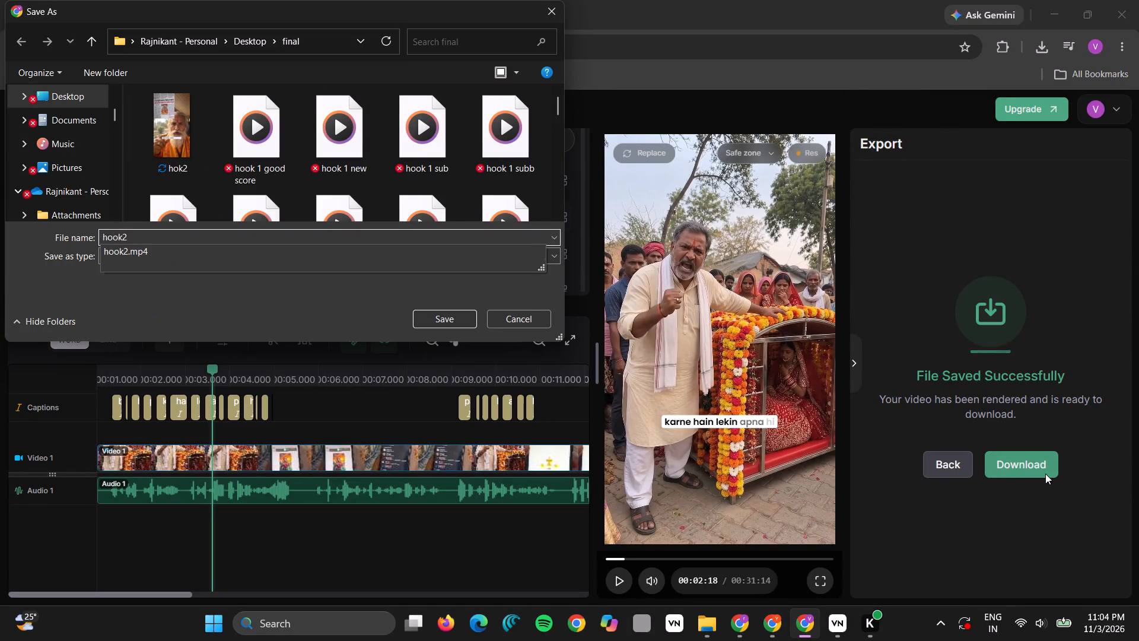
pyautogui.press('Return')
pyautogui.press('Left')
pyautogui.press('Return')
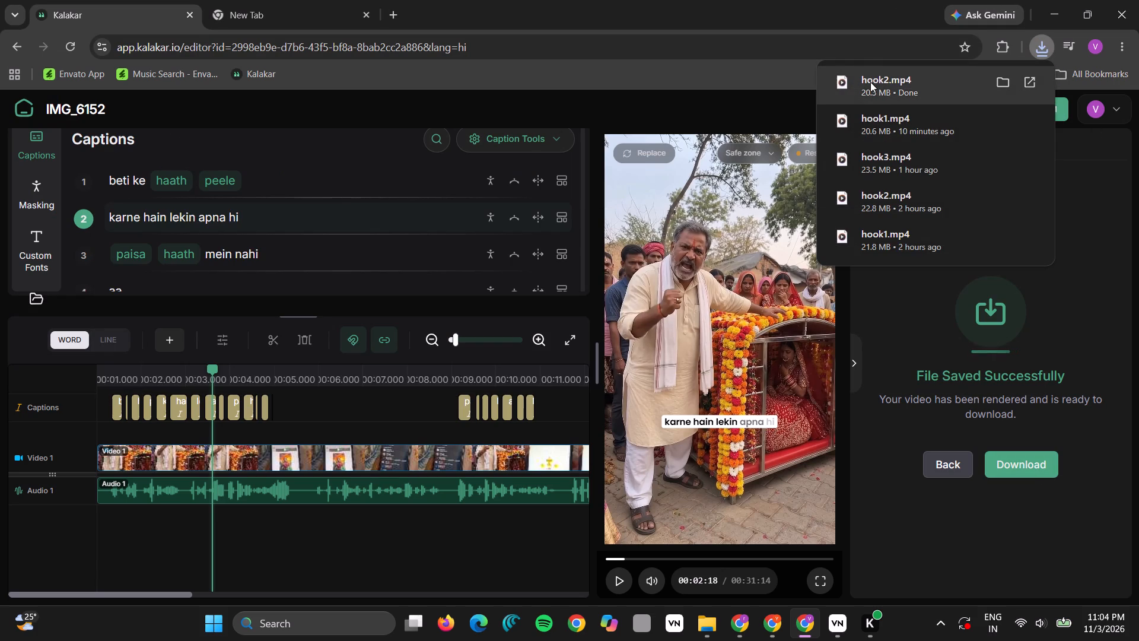
# Switch to the Google Drive window and upload the newly downloaded hook2.mp4 into the 3nov 4 folder.
pyautogui.moveTo(870, 82); pyautogui.dragTo(798, 627)
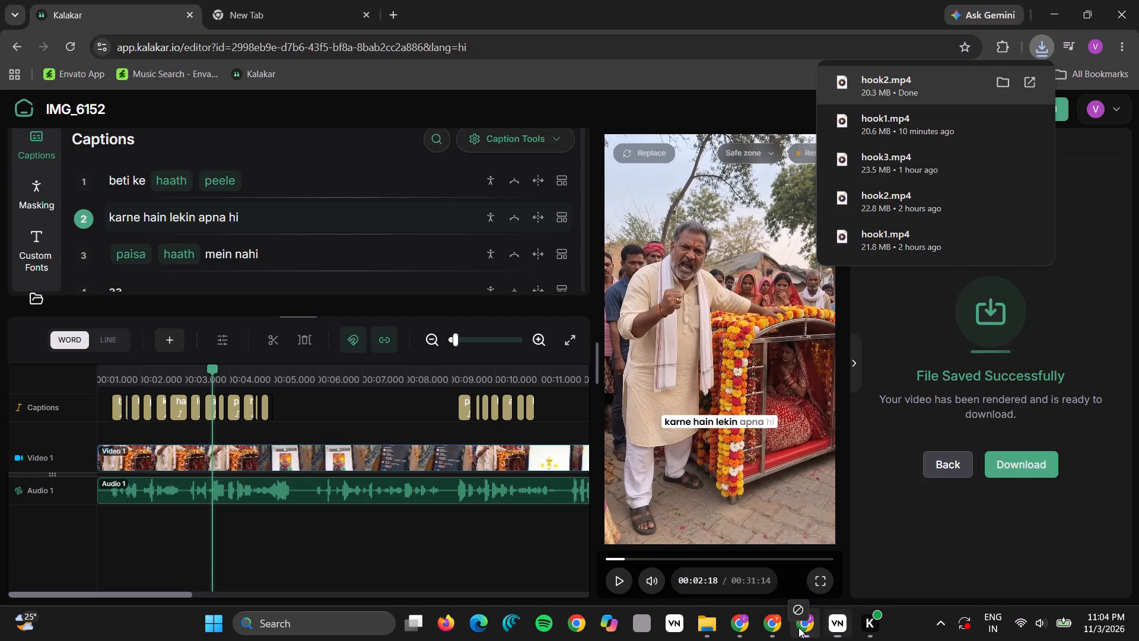
pyautogui.moveTo(798, 627); pyautogui.dragTo(778, 617)
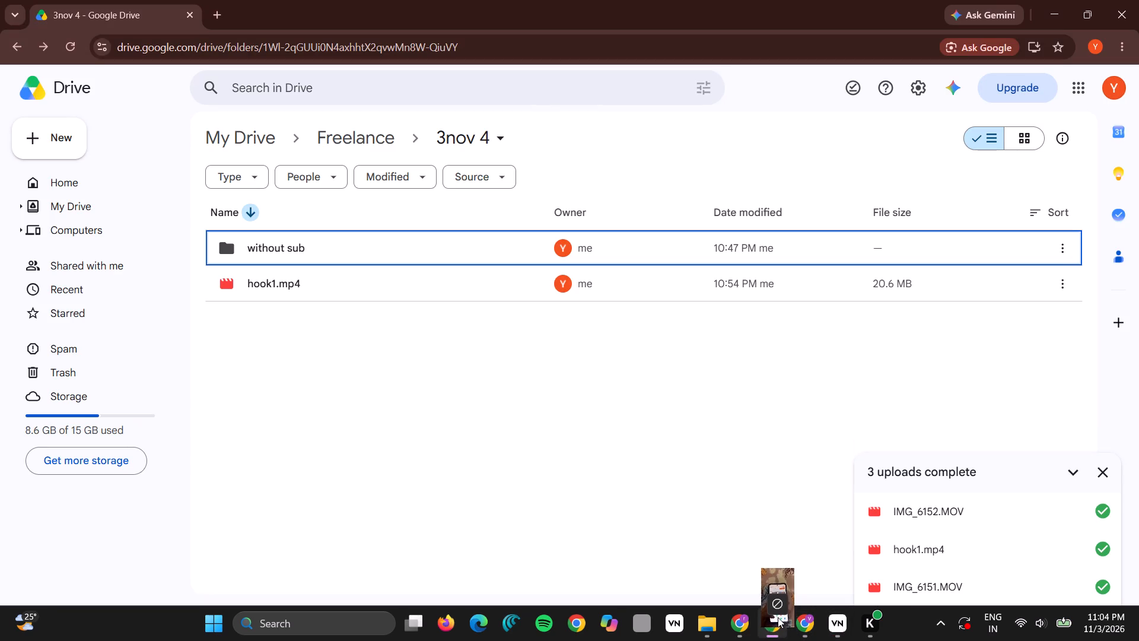
pyautogui.moveTo(778, 617); pyautogui.dragTo(765, 491)
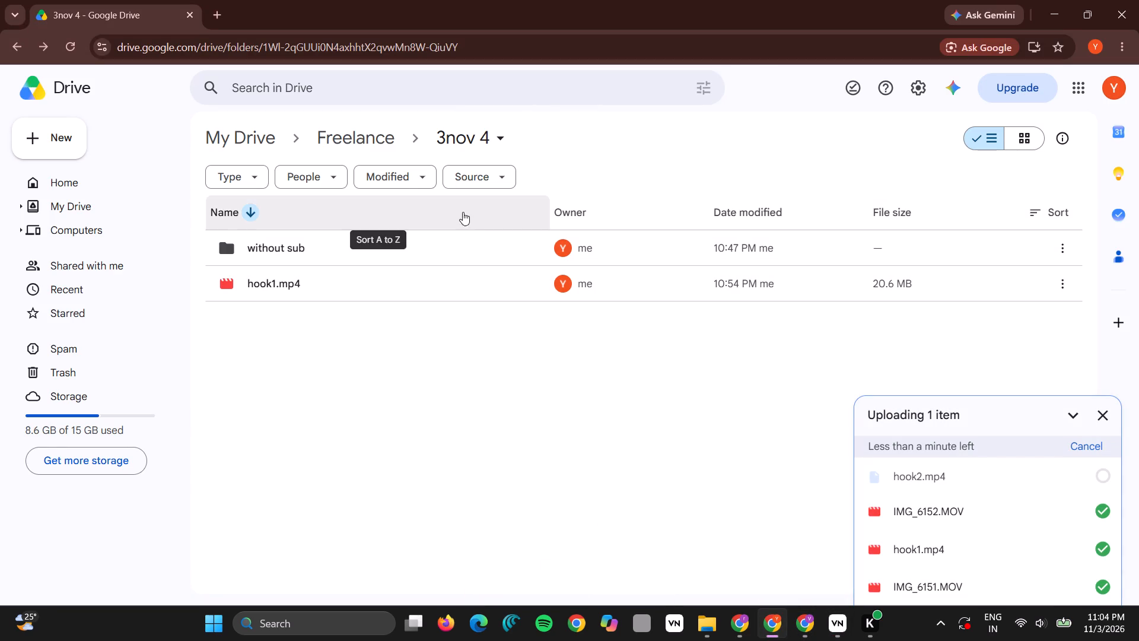
# In the "without sub" folder, bring up the file actions for IMG_6152.MOV.
pyautogui.doubleClick(466, 243)
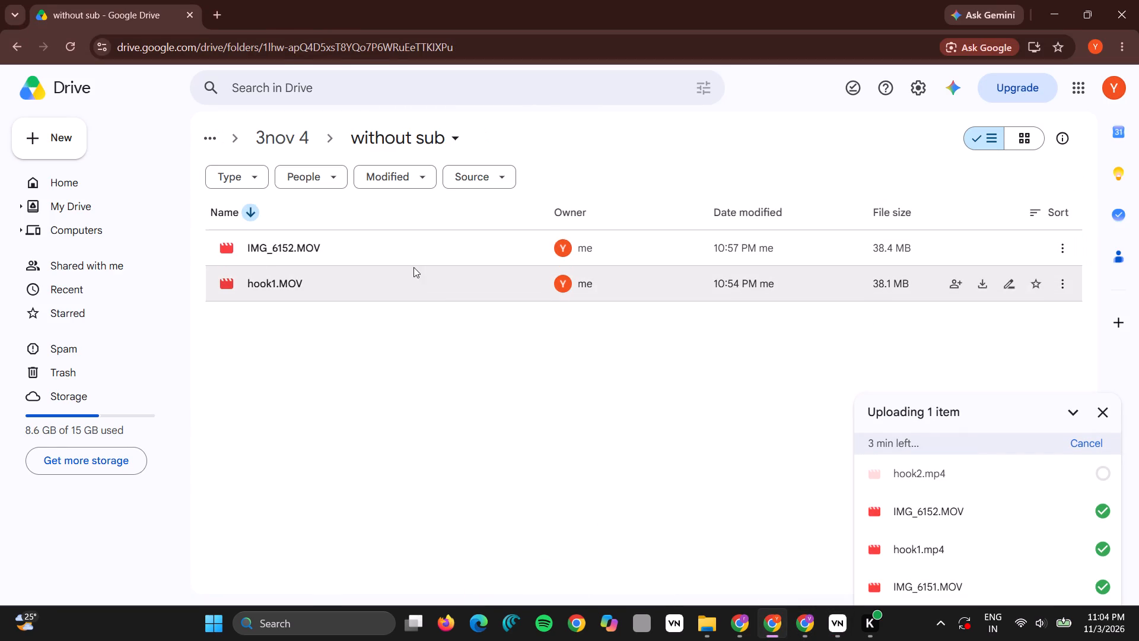
pyautogui.rightClick(412, 256)
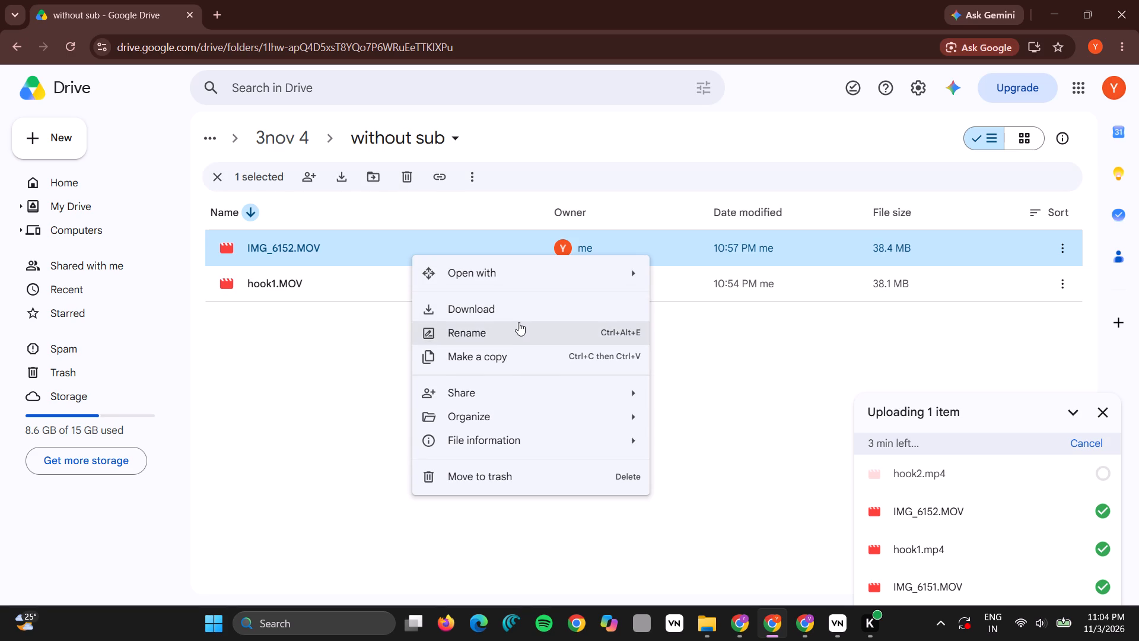
# Rename IMG_6152.MOV in the "without sub" folder as hook2.
pyautogui.click(518, 322)
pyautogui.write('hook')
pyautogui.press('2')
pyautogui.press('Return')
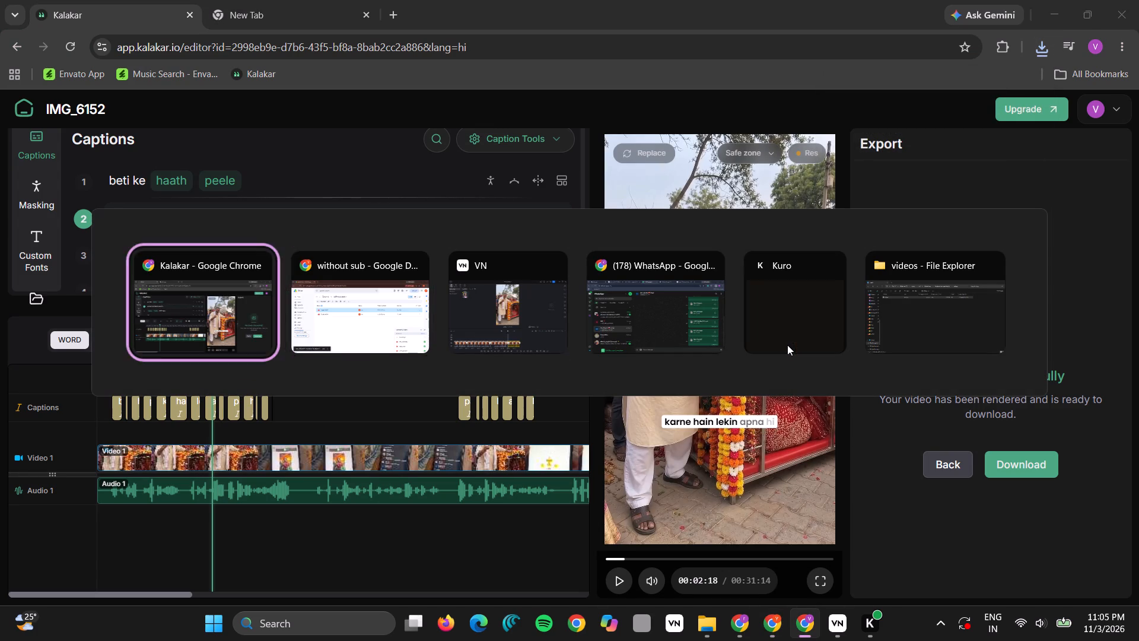
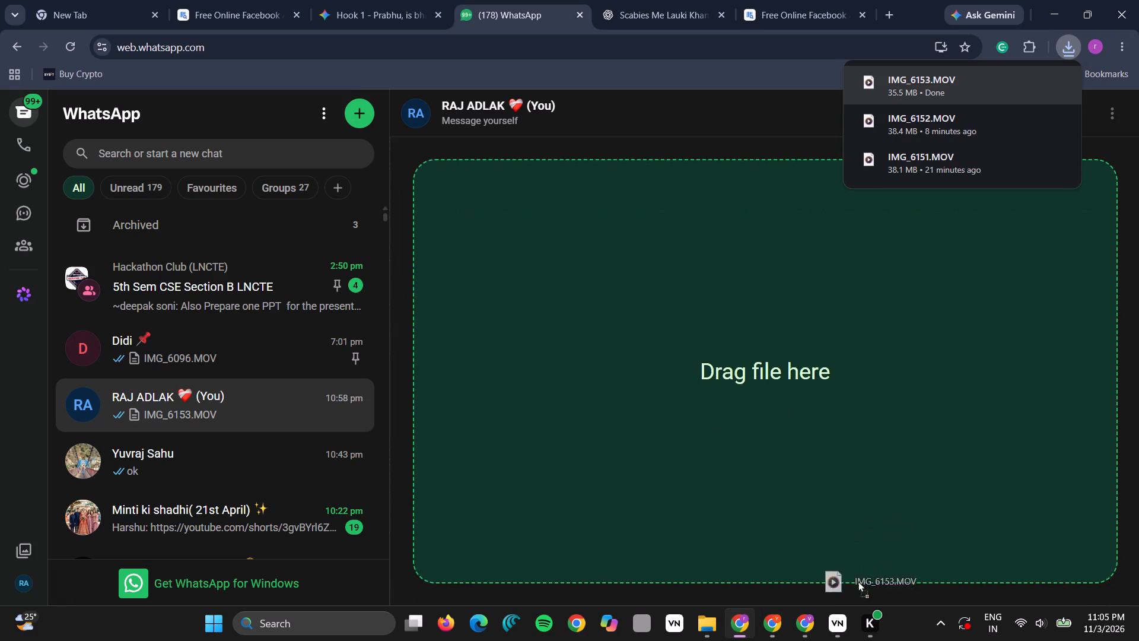
# Bring the downloaded IMG_6153.MOV from the WhatsApp window into the Kalakar window's upload area.
pyautogui.moveTo(858, 581); pyautogui.dragTo(807, 617)
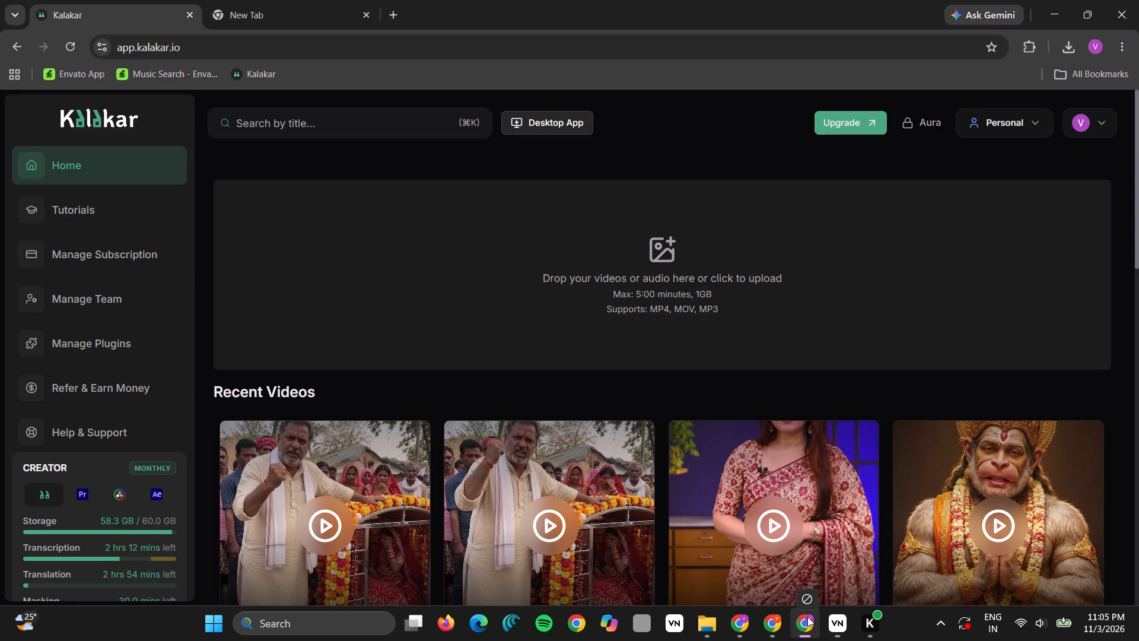
pyautogui.moveTo(807, 617); pyautogui.dragTo(790, 330)
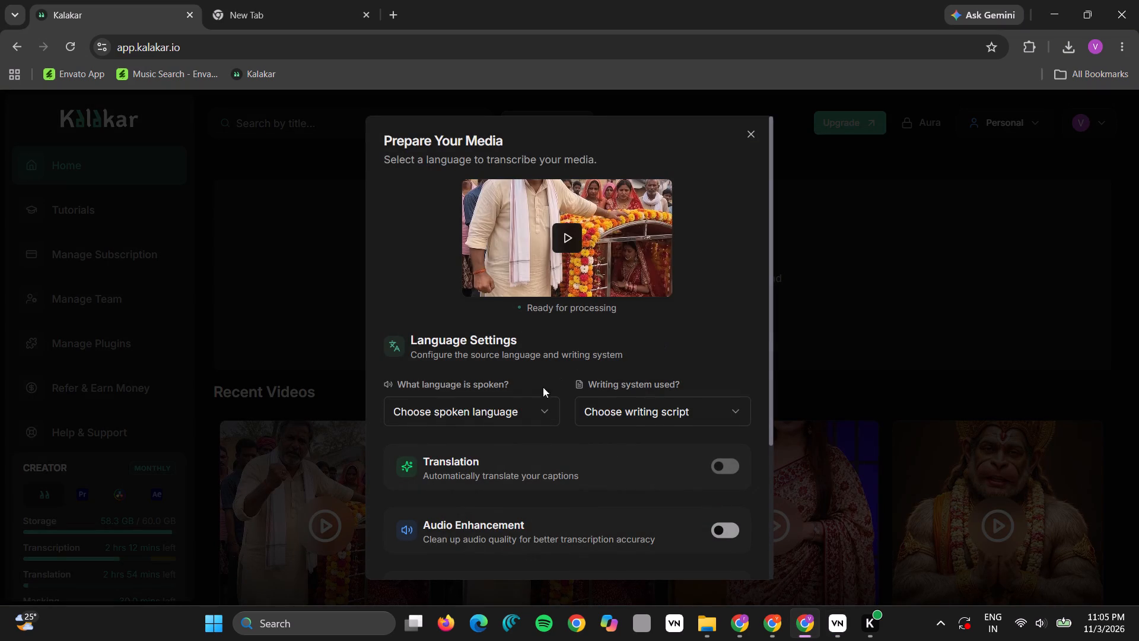
# Set the spoken language to Hinglish and generate the transcription for the IMG_6153 video.
pyautogui.click(515, 412)
pyautogui.click(448, 261)
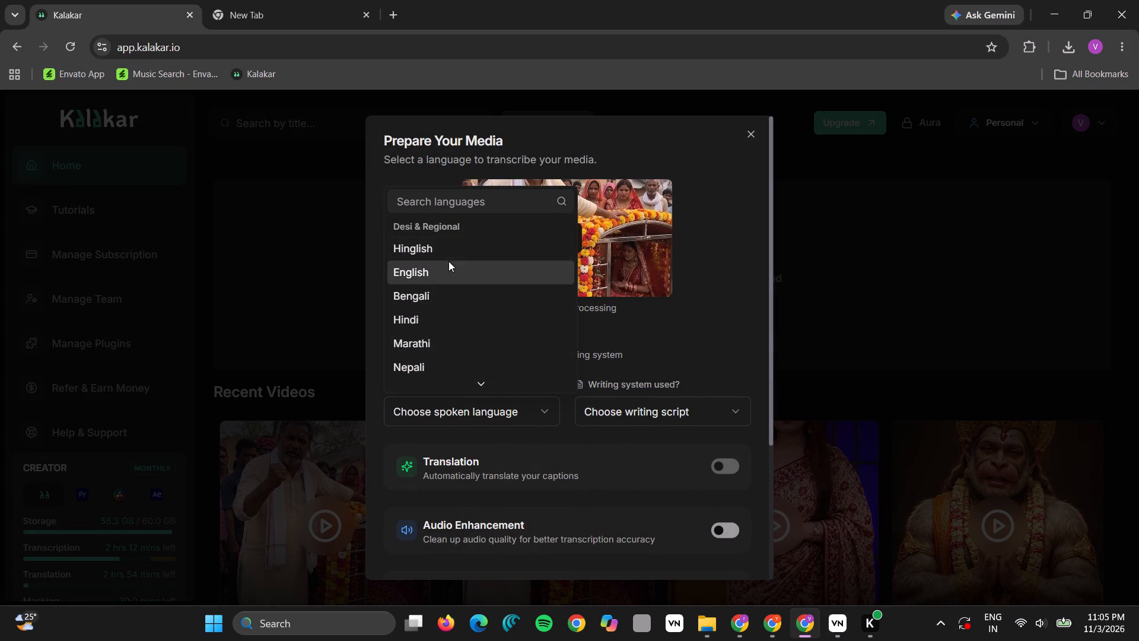
pyautogui.click(448, 417)
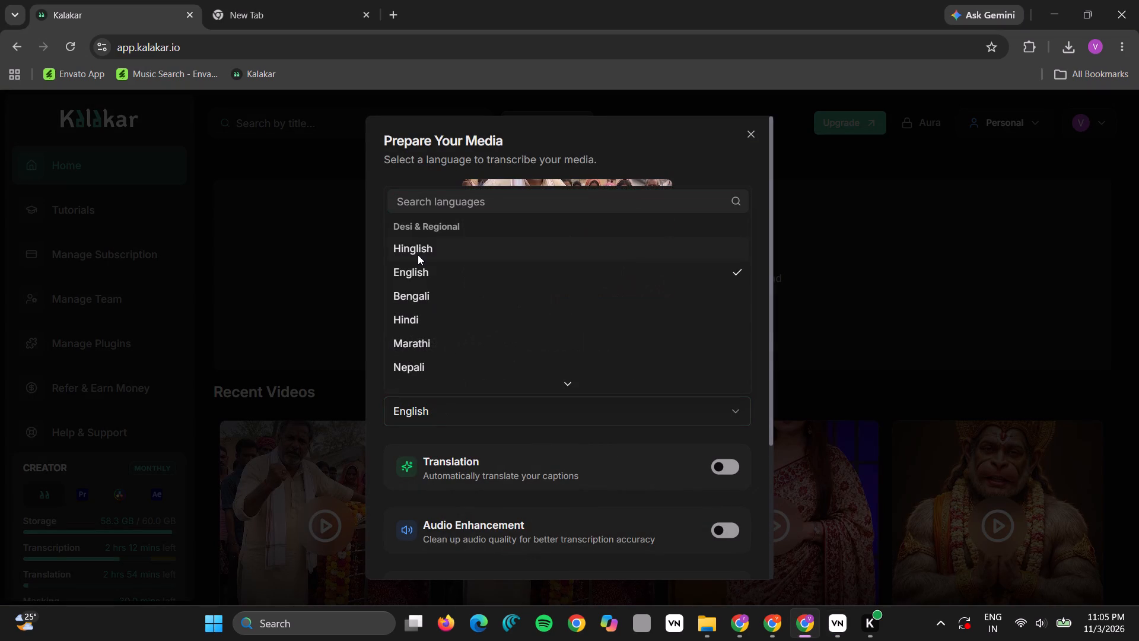
pyautogui.click(418, 258)
pyautogui.scroll(-4, 525, 412)
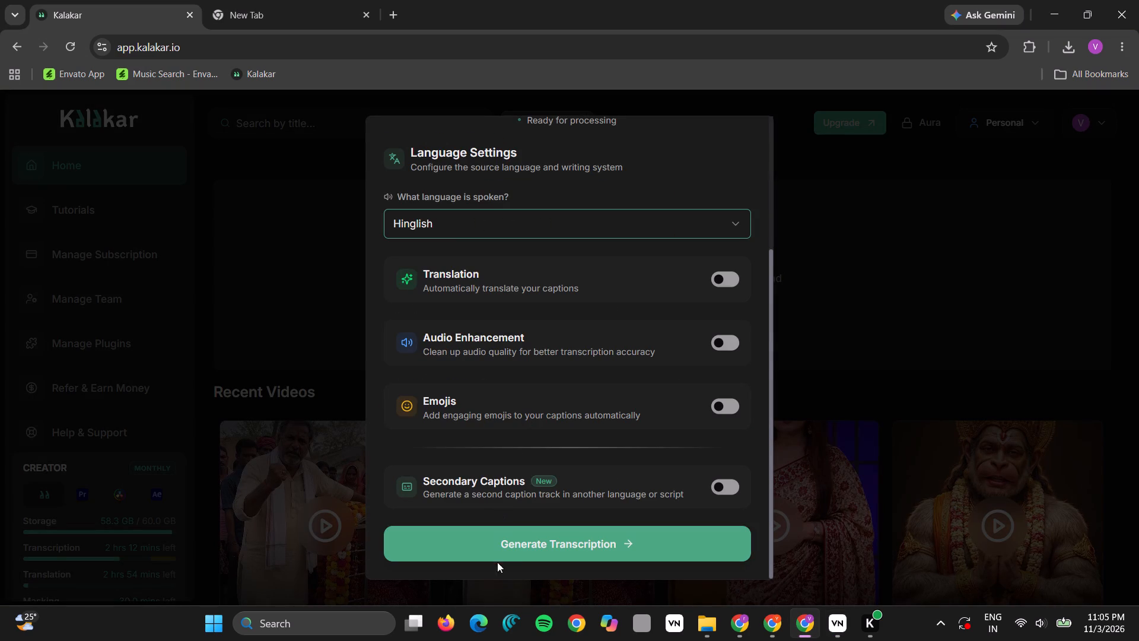
pyautogui.click(491, 548)
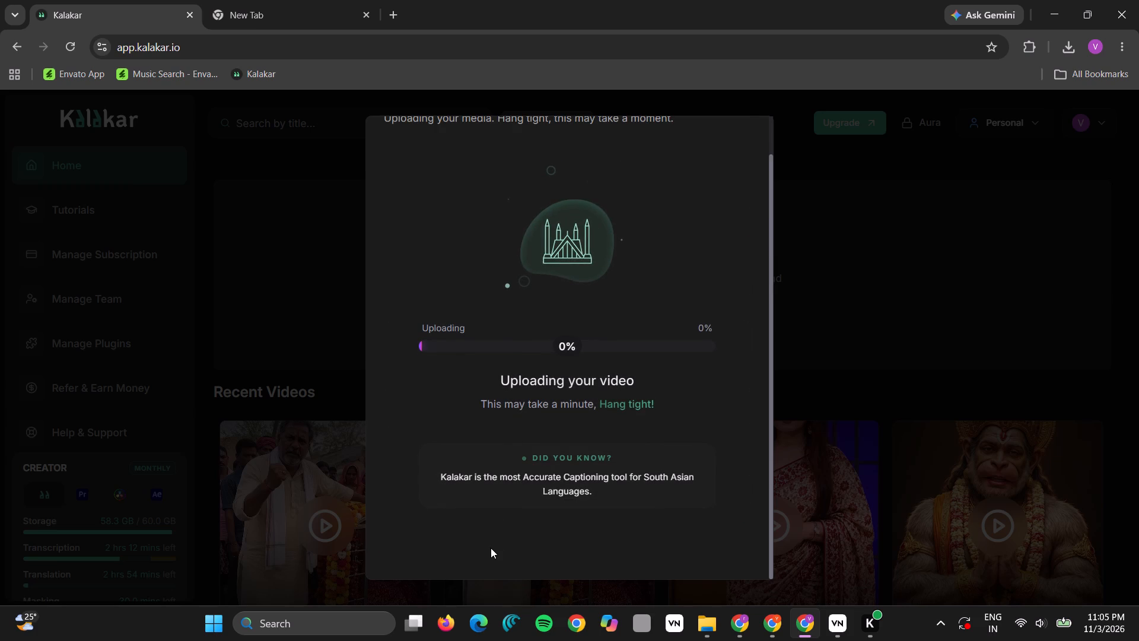
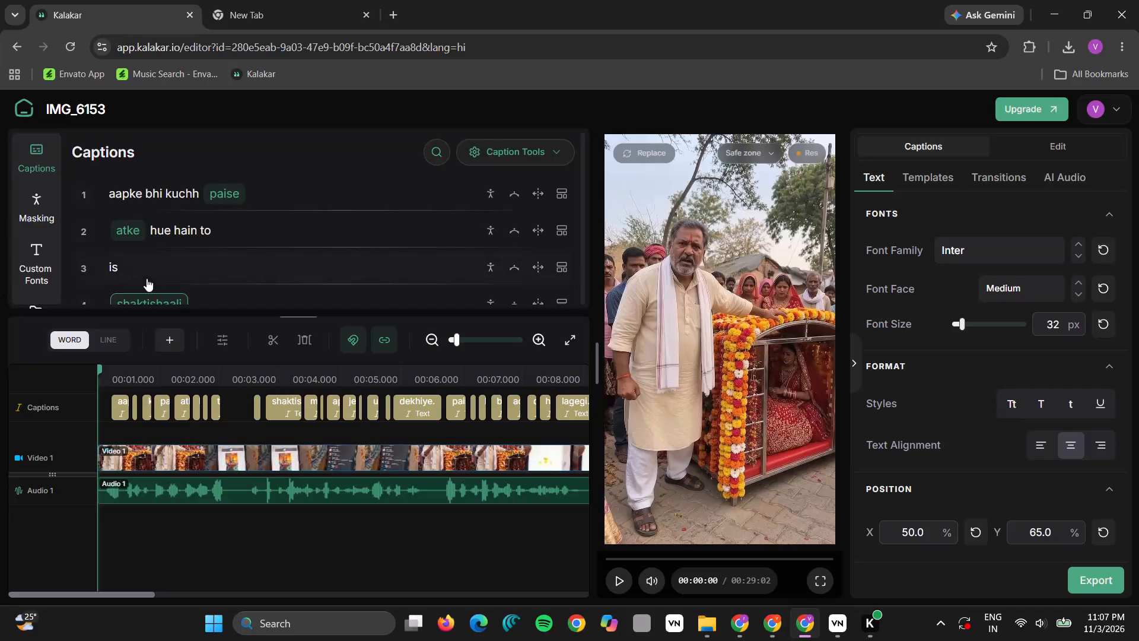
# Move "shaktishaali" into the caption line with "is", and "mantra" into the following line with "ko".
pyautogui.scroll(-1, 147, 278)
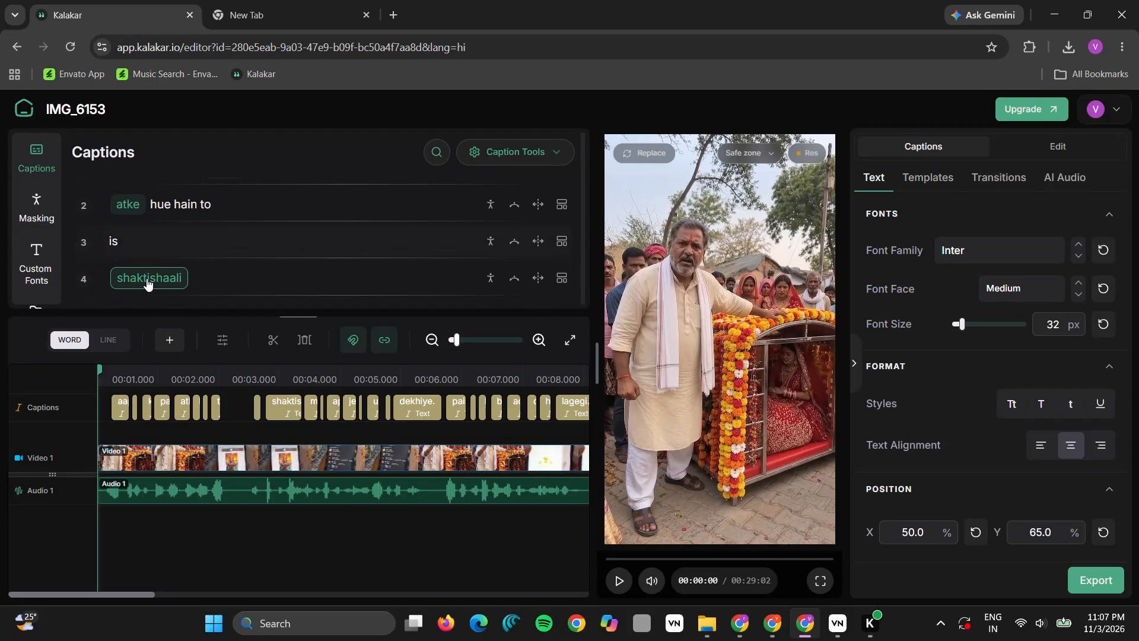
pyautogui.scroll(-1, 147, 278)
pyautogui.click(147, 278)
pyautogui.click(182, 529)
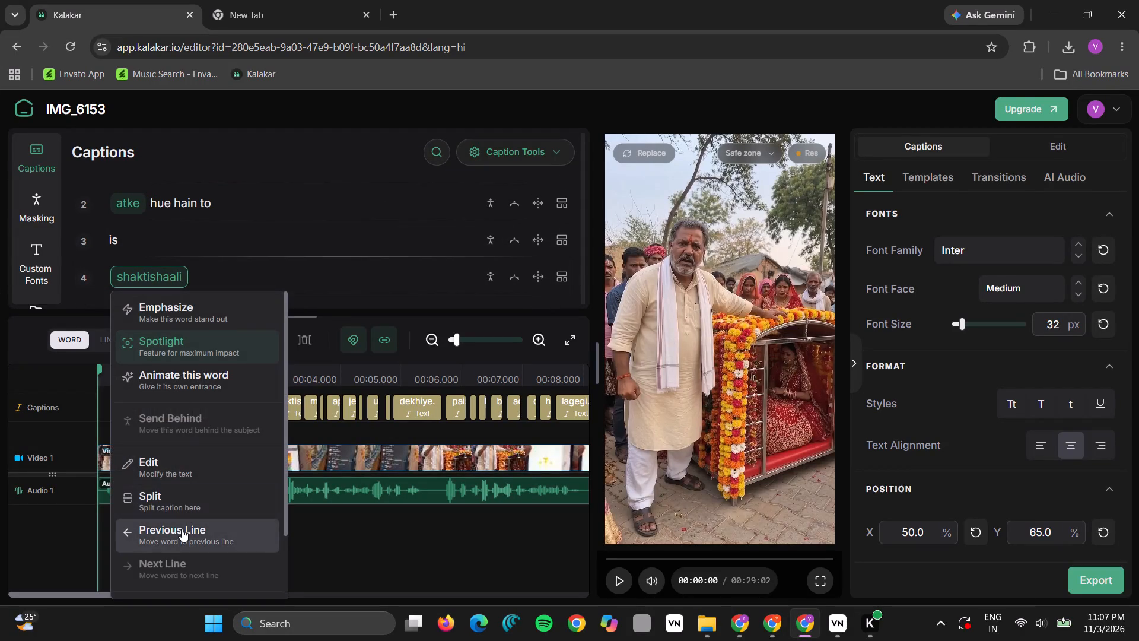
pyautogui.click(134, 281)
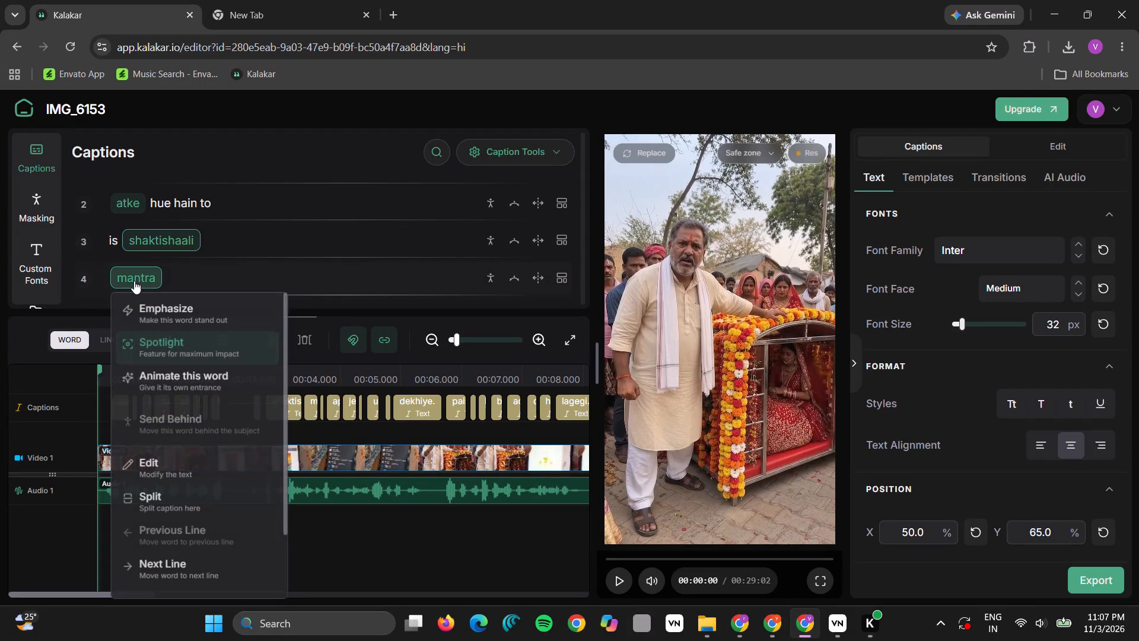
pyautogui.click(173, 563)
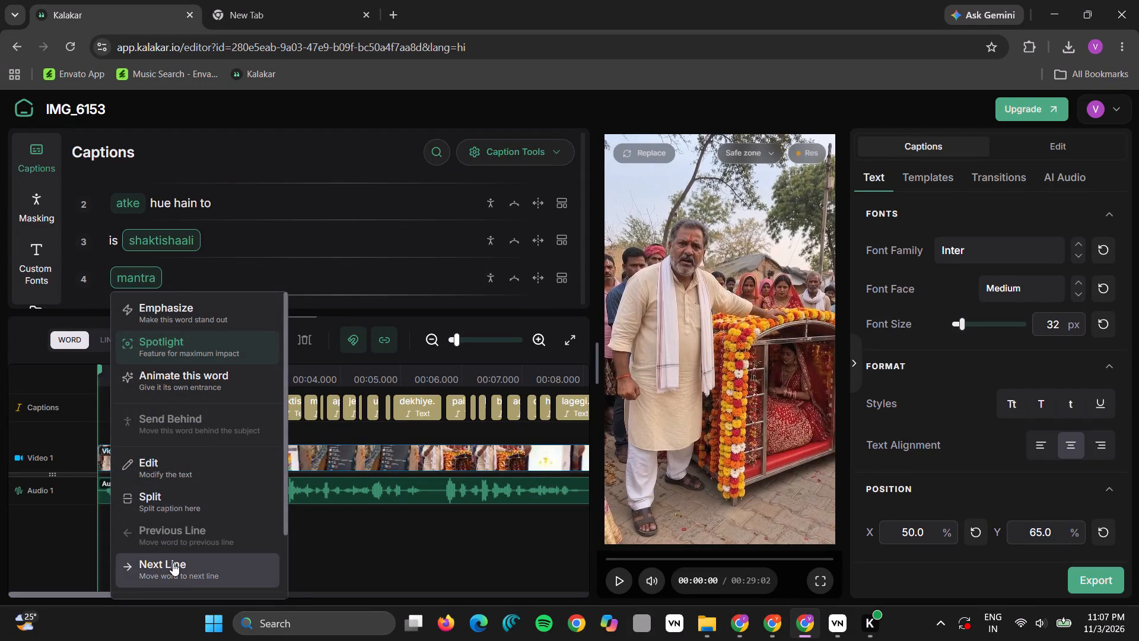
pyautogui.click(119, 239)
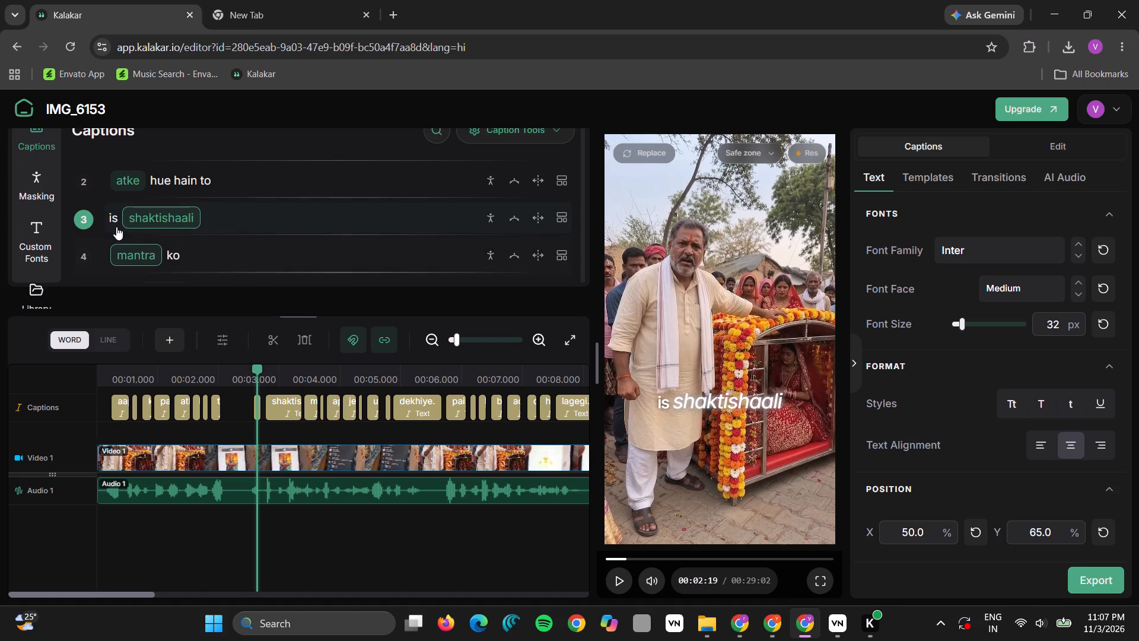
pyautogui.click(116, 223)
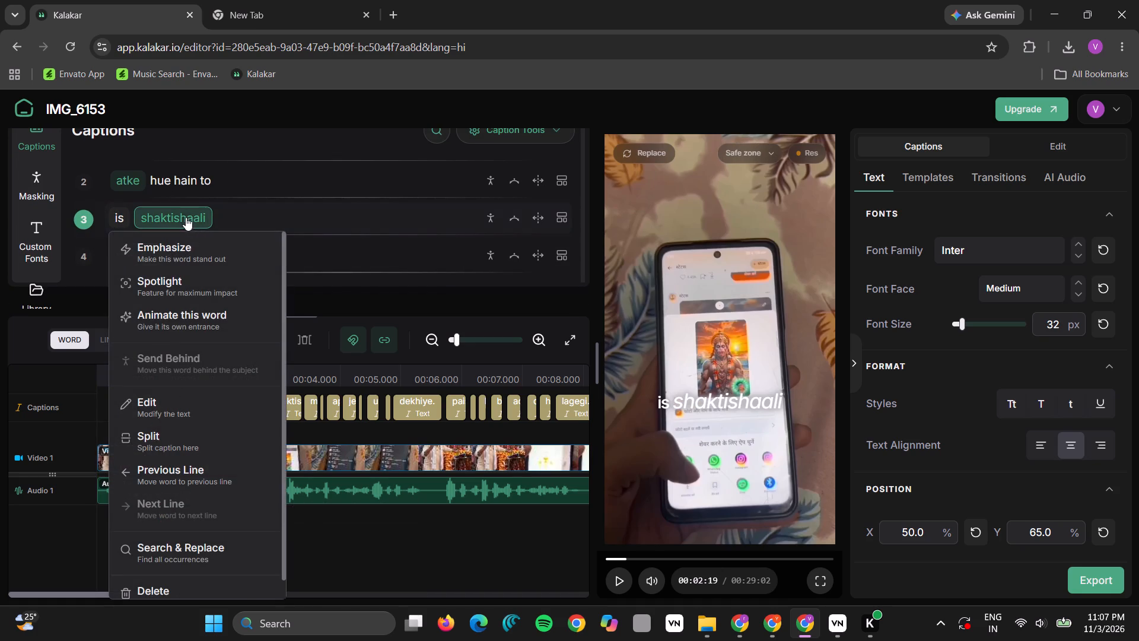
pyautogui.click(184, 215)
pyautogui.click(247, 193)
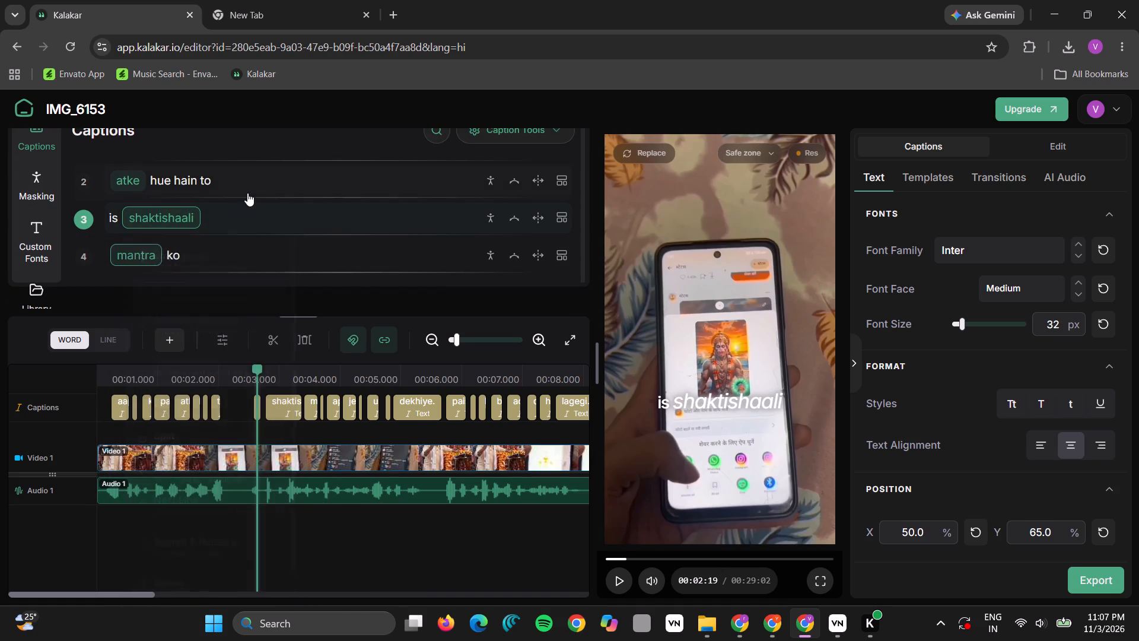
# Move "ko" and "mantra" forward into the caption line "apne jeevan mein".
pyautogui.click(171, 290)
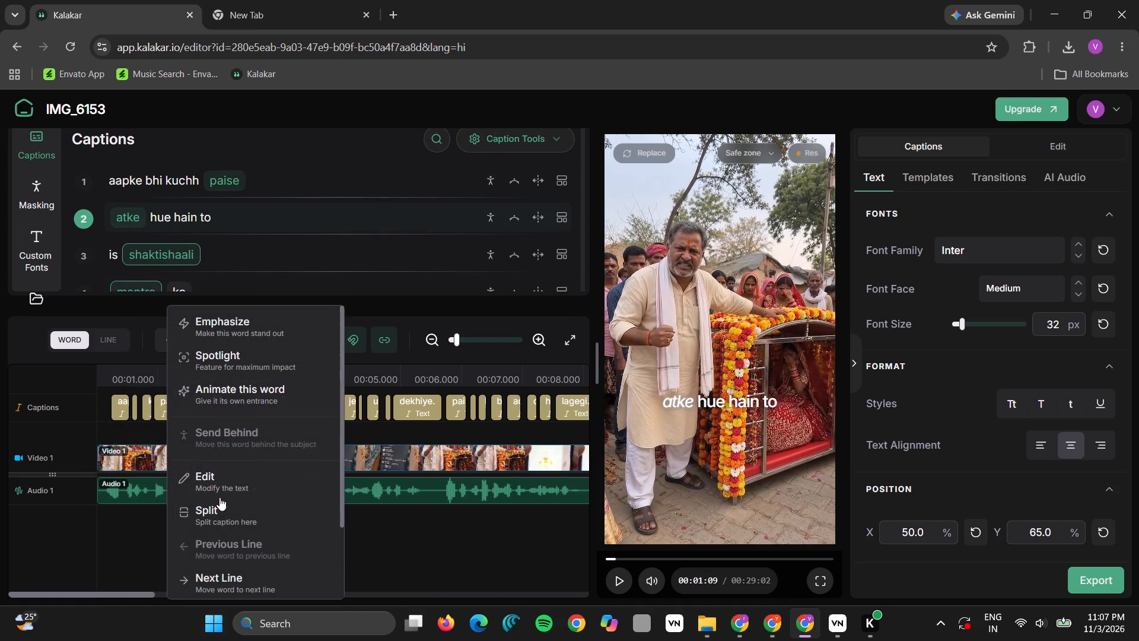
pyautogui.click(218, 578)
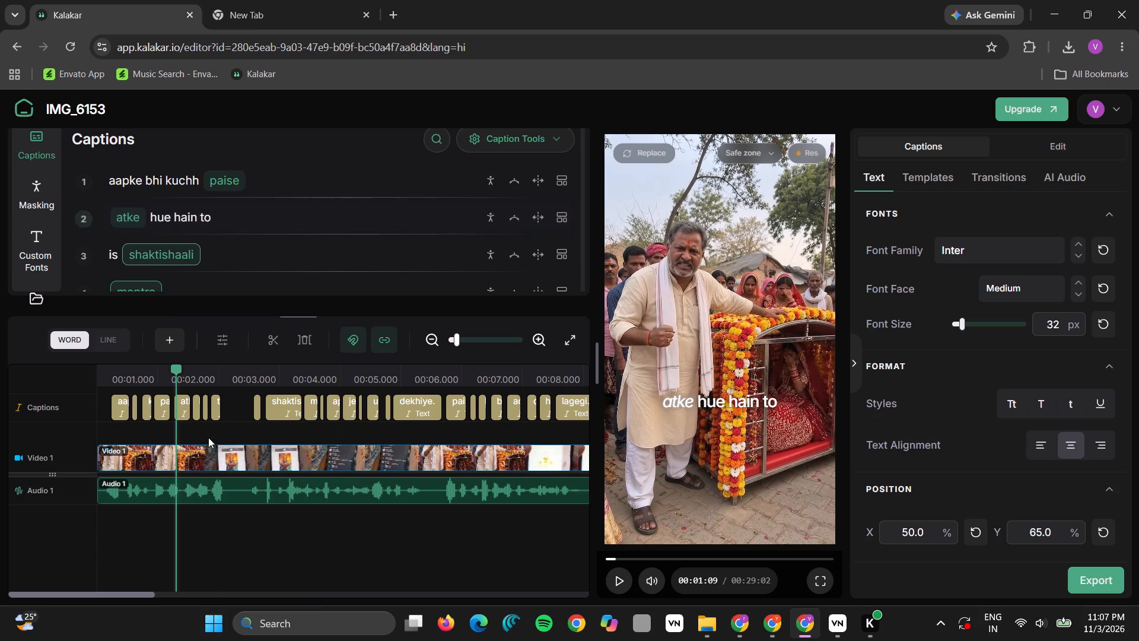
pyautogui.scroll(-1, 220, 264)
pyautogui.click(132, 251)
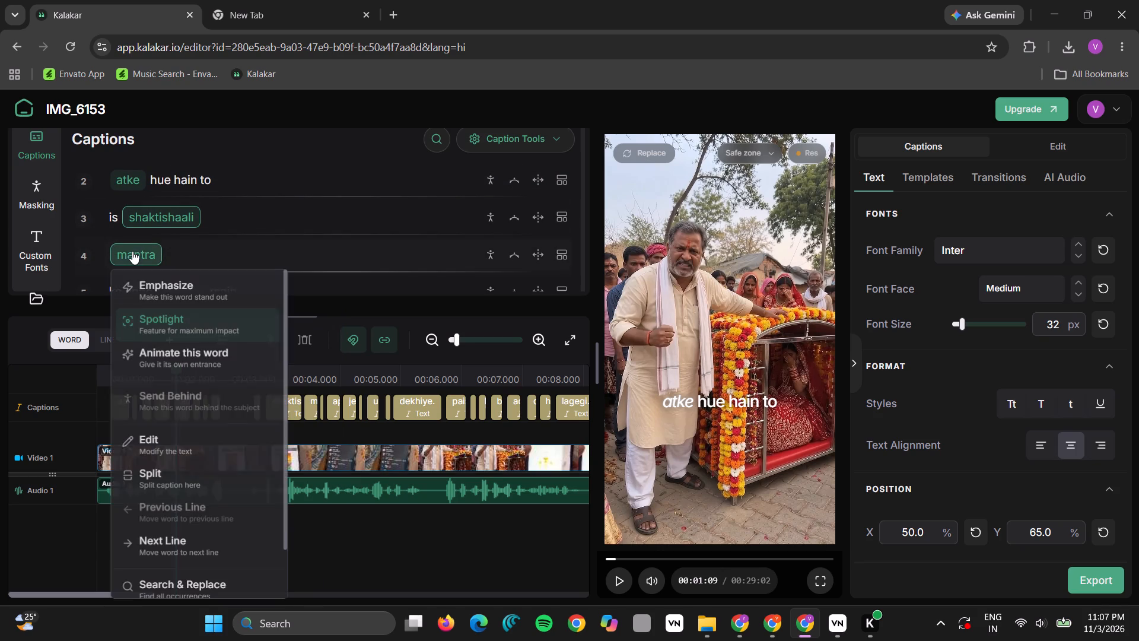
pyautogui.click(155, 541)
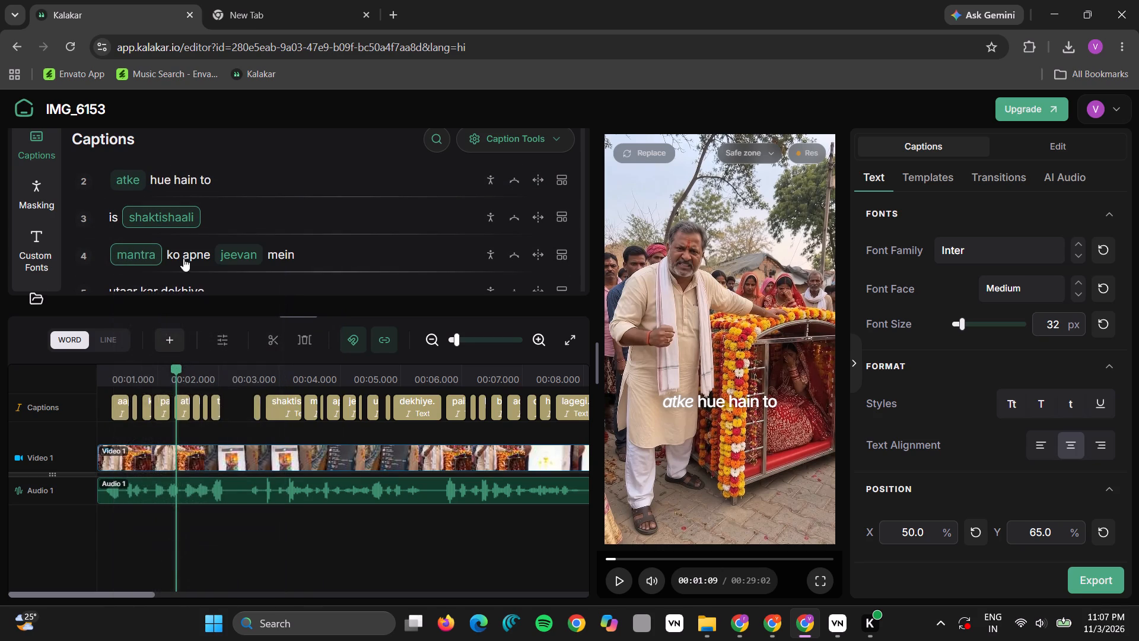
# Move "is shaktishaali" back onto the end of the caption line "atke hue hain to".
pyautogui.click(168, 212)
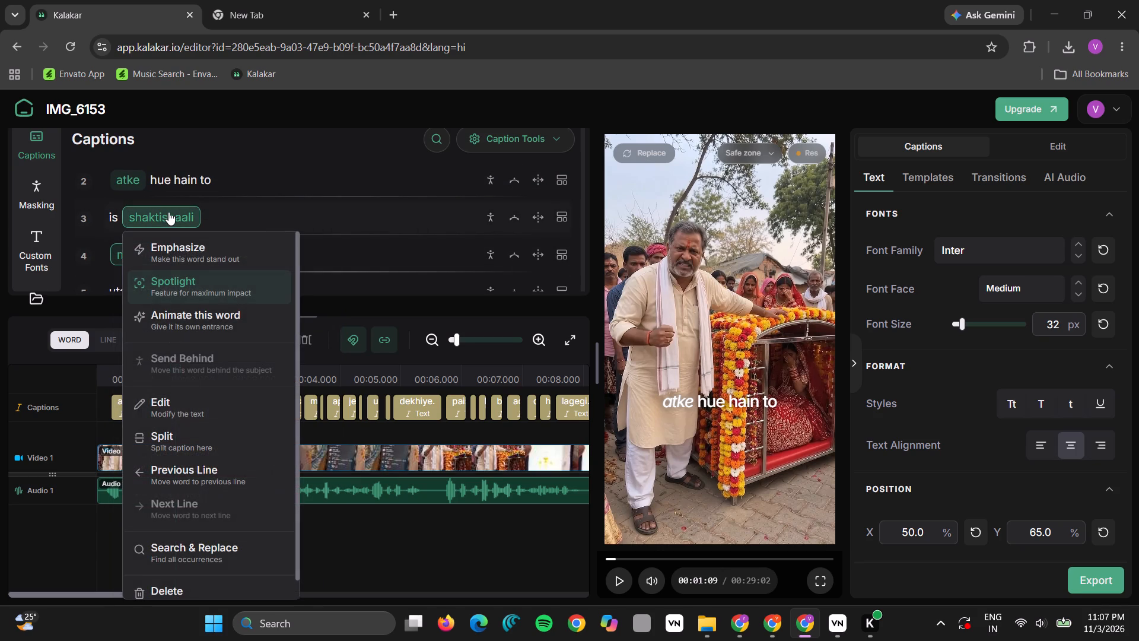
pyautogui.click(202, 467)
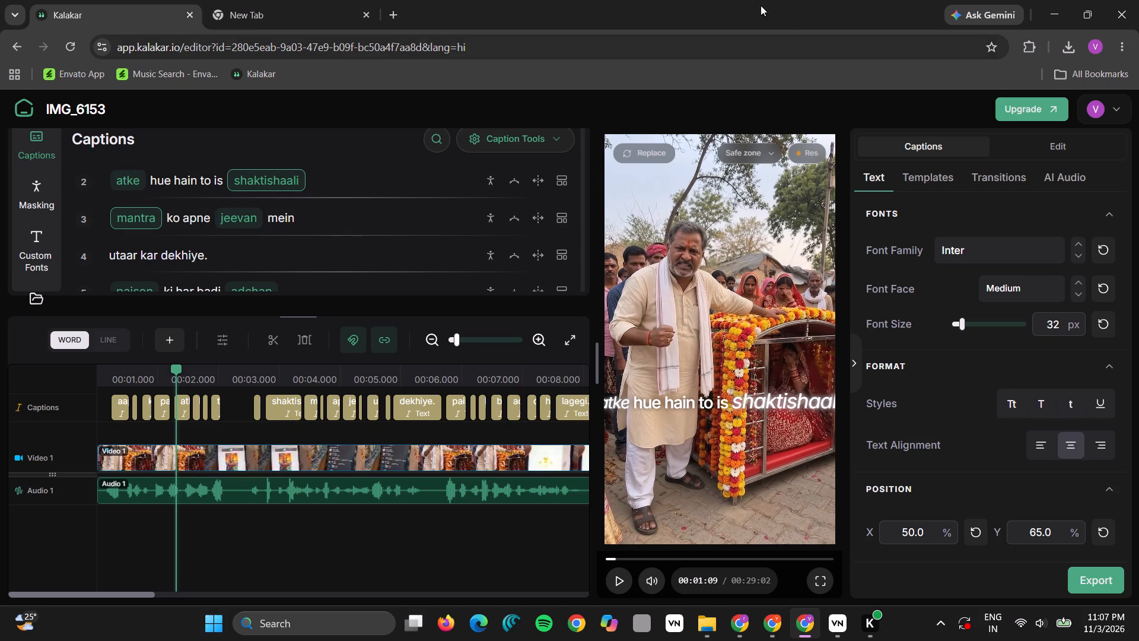
# Apply the built-in Ali Abdaal caption template to the video.
pyautogui.click(906, 180)
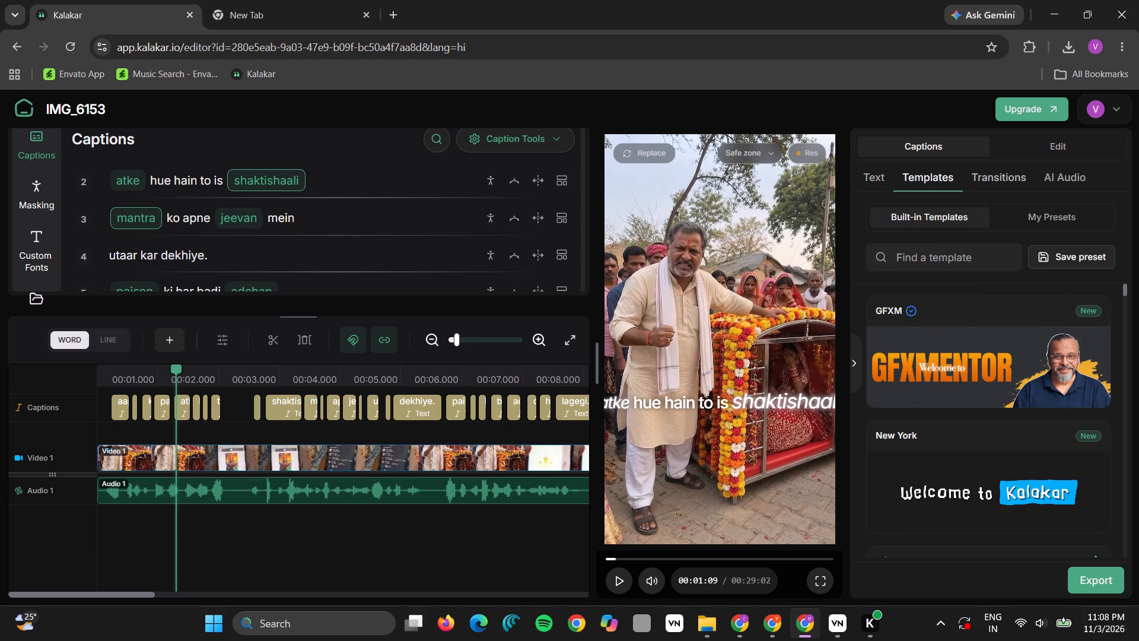
pyautogui.scroll(-3, 946, 430)
pyautogui.click(946, 430)
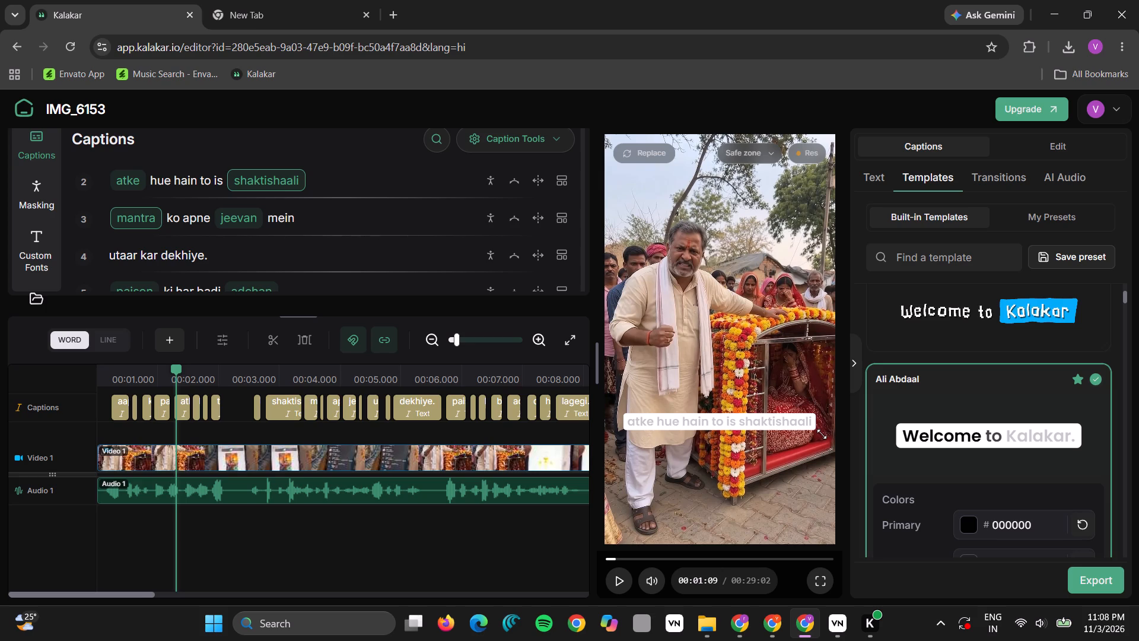
# Shrink the caption box on the video preview so its text is noticeably smaller than the template's default.
pyautogui.moveTo(822, 434); pyautogui.dragTo(785, 420)
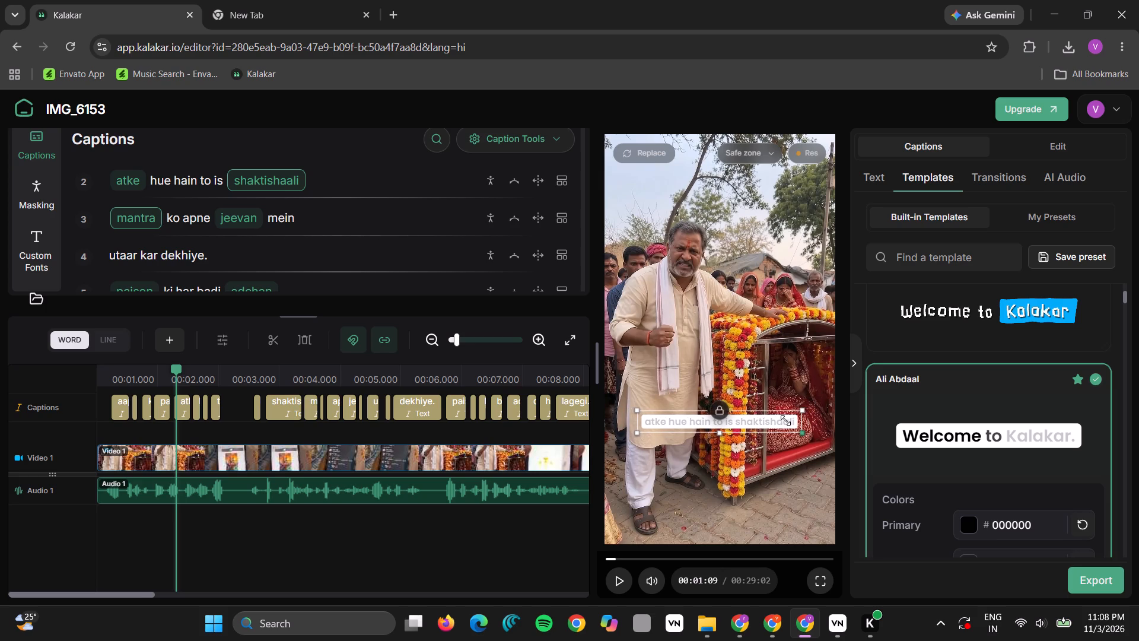
pyautogui.moveTo(802, 431); pyautogui.dragTo(792, 428)
pyautogui.moveTo(792, 428); pyautogui.dragTo(786, 426)
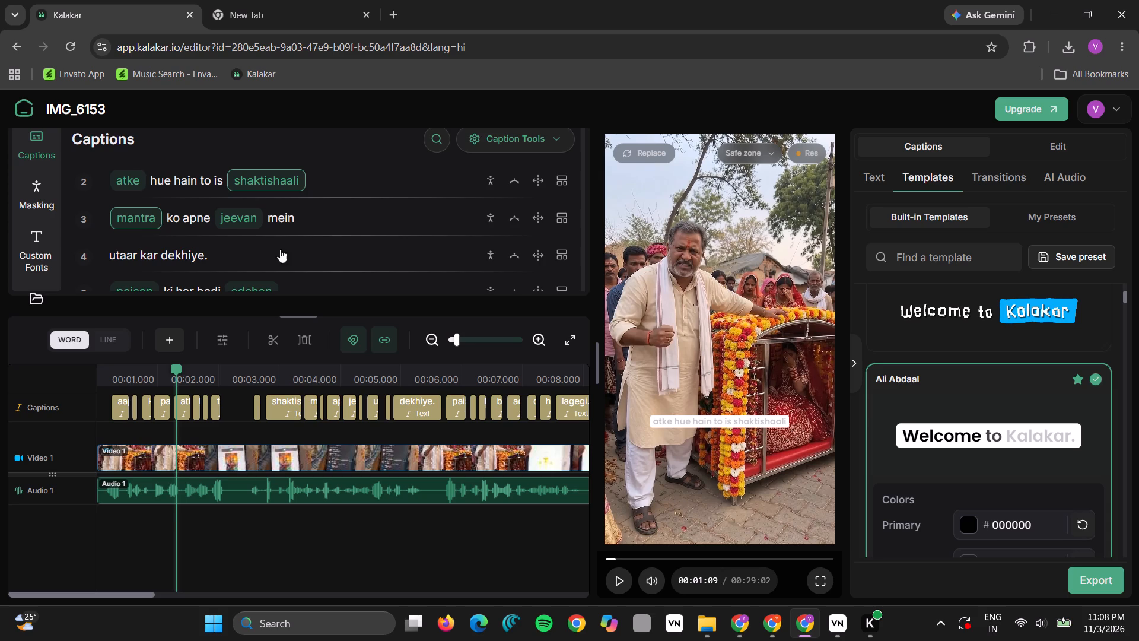
# Read through the remaining caption lines of IMG_6153 to check their wording and line grouping.
pyautogui.scroll(-1, 240, 243)
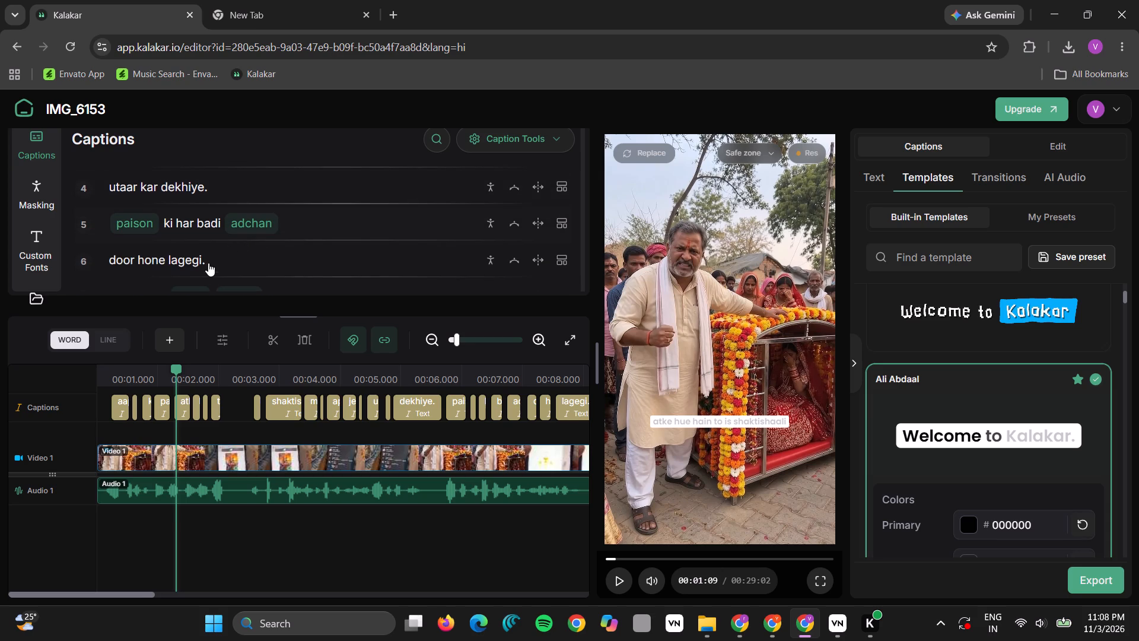
pyautogui.scroll(-1, 216, 268)
pyautogui.scroll(1, 243, 260)
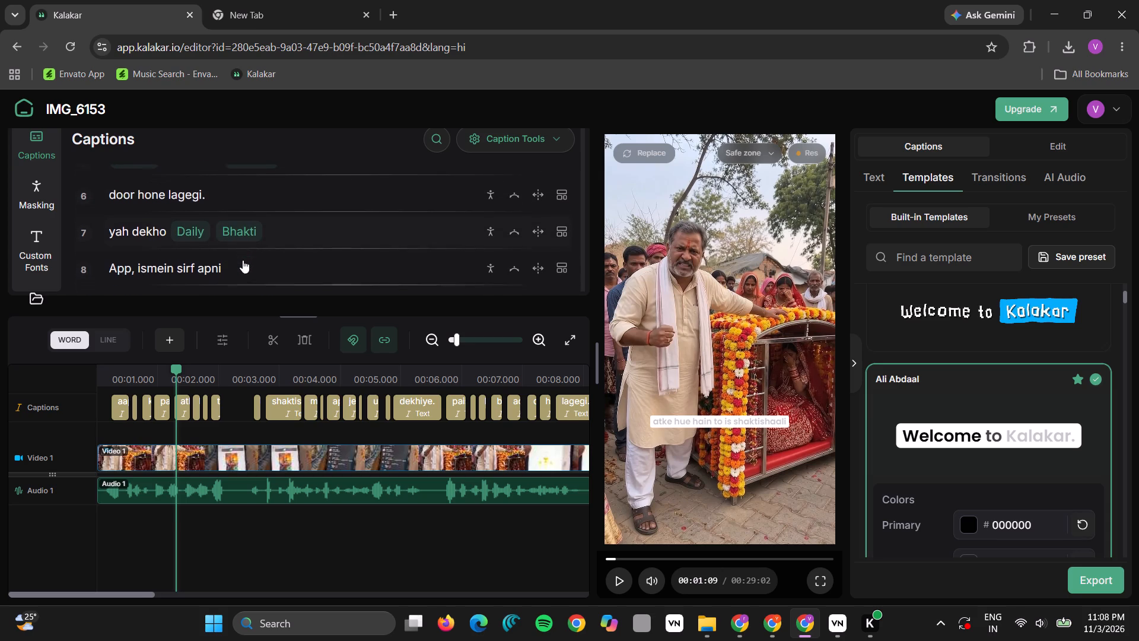
pyautogui.scroll(1, 243, 260)
pyautogui.scroll(-2, 243, 260)
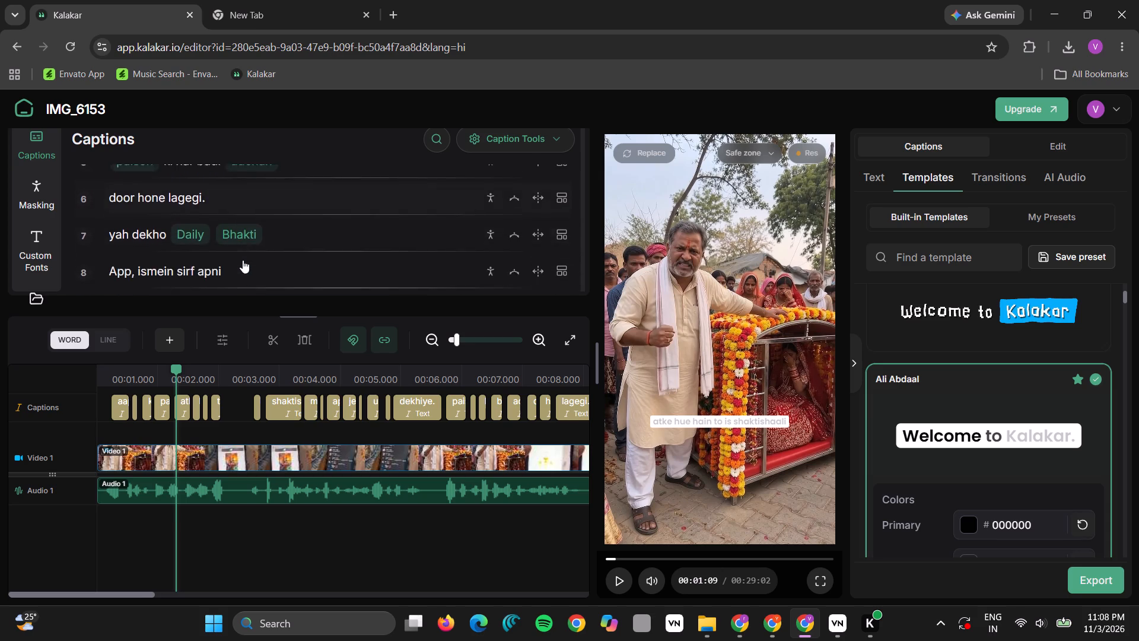
pyautogui.scroll(-5, 243, 260)
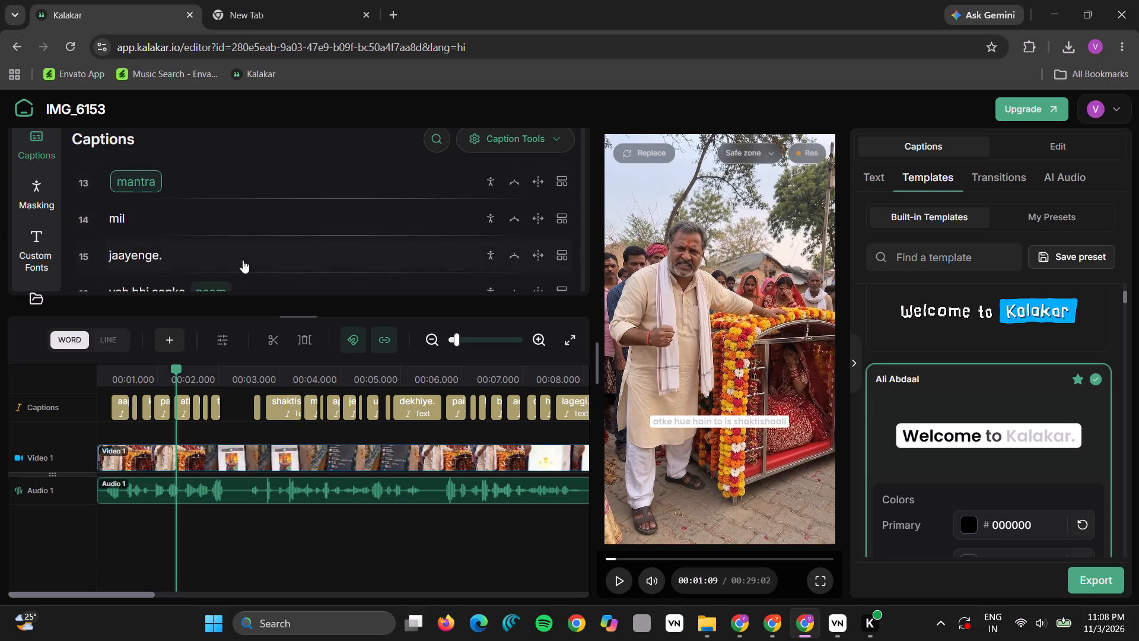
pyautogui.scroll(-4, 243, 260)
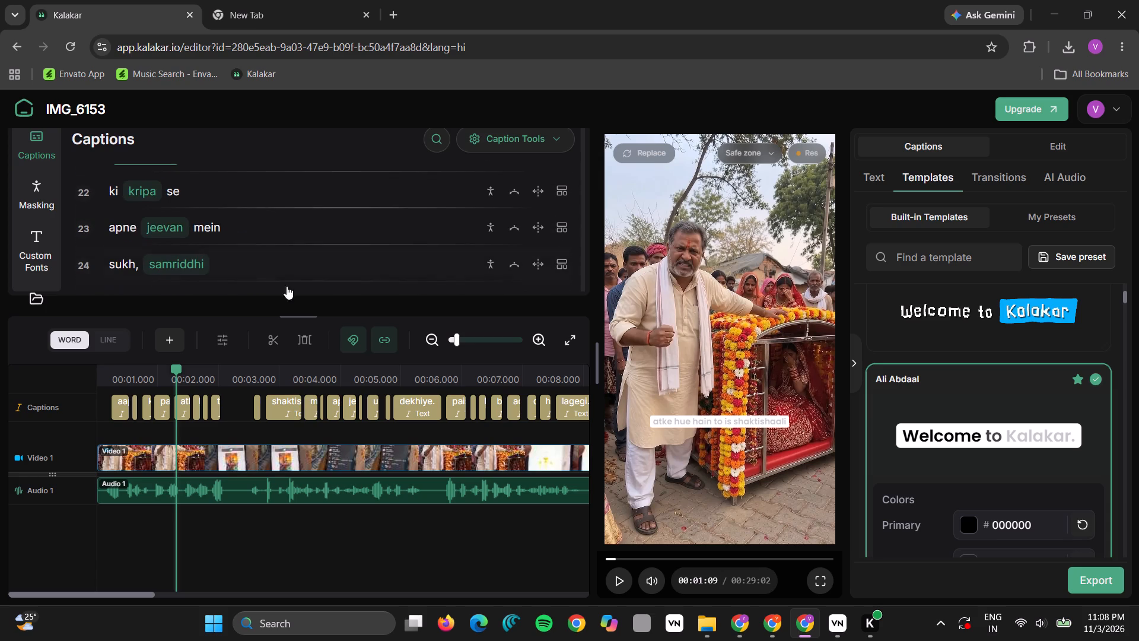
# Play the video from the start and delete the caption words "is shaktishaali mantra ko apne jeevan mein" from the timeline.
pyautogui.moveTo(614, 557); pyautogui.dragTo(587, 557)
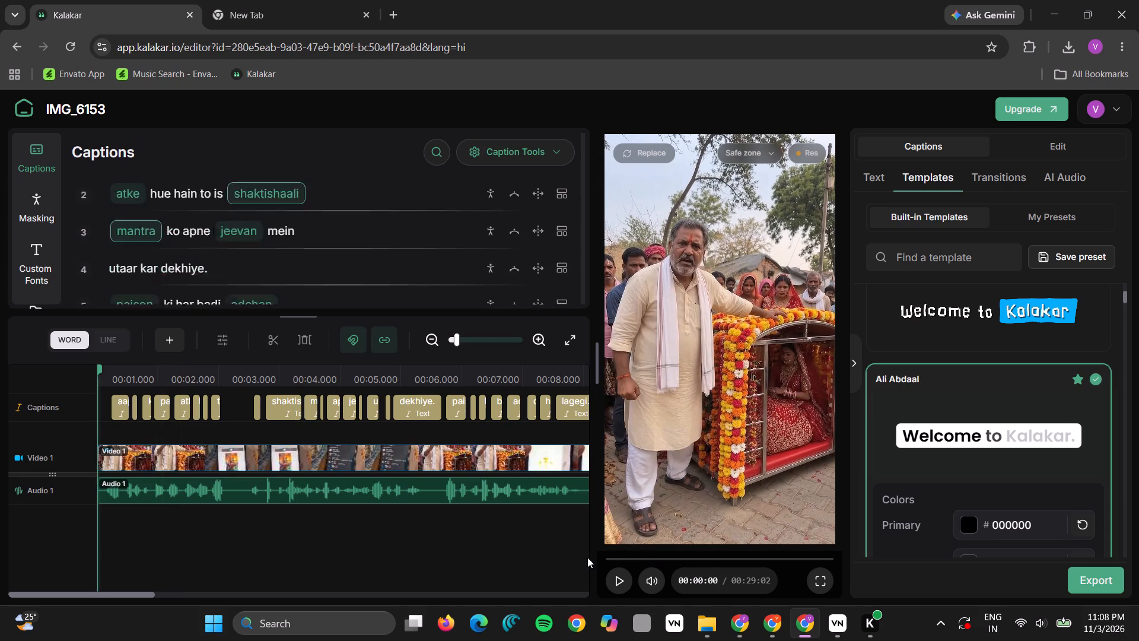
pyautogui.press('space')
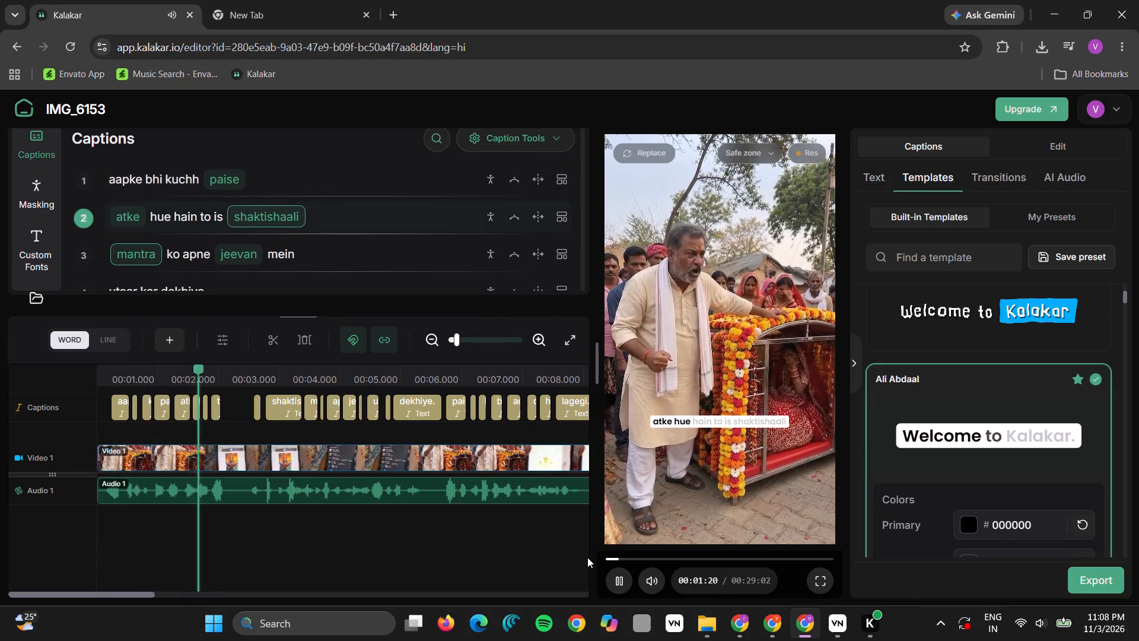
pyautogui.press('space')
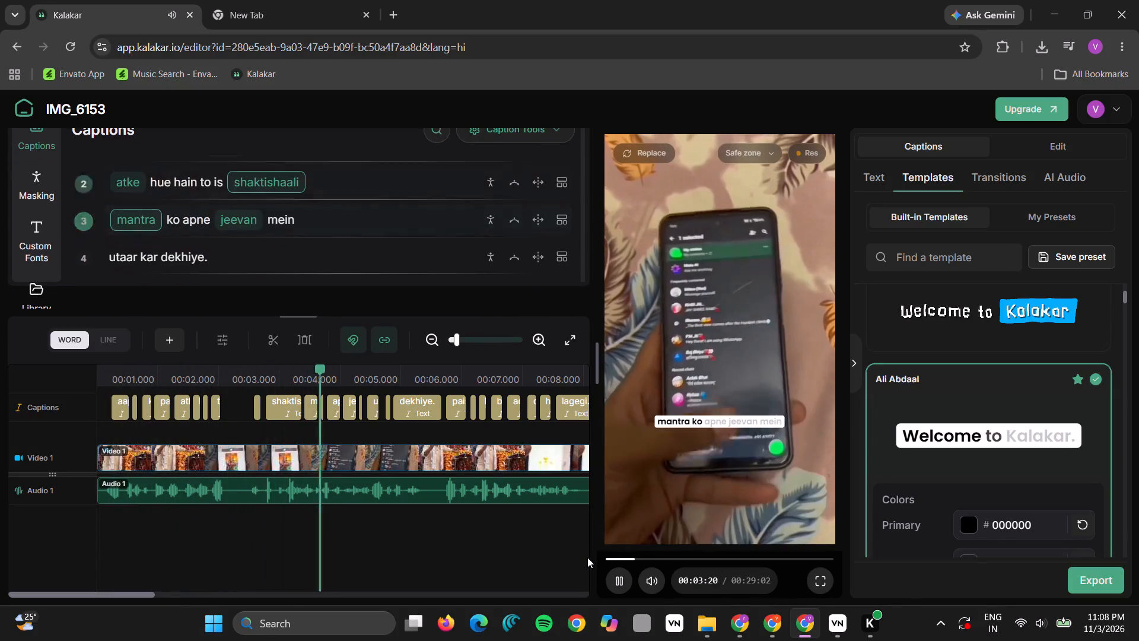
pyautogui.moveTo(243, 423); pyautogui.dragTo(310, 418)
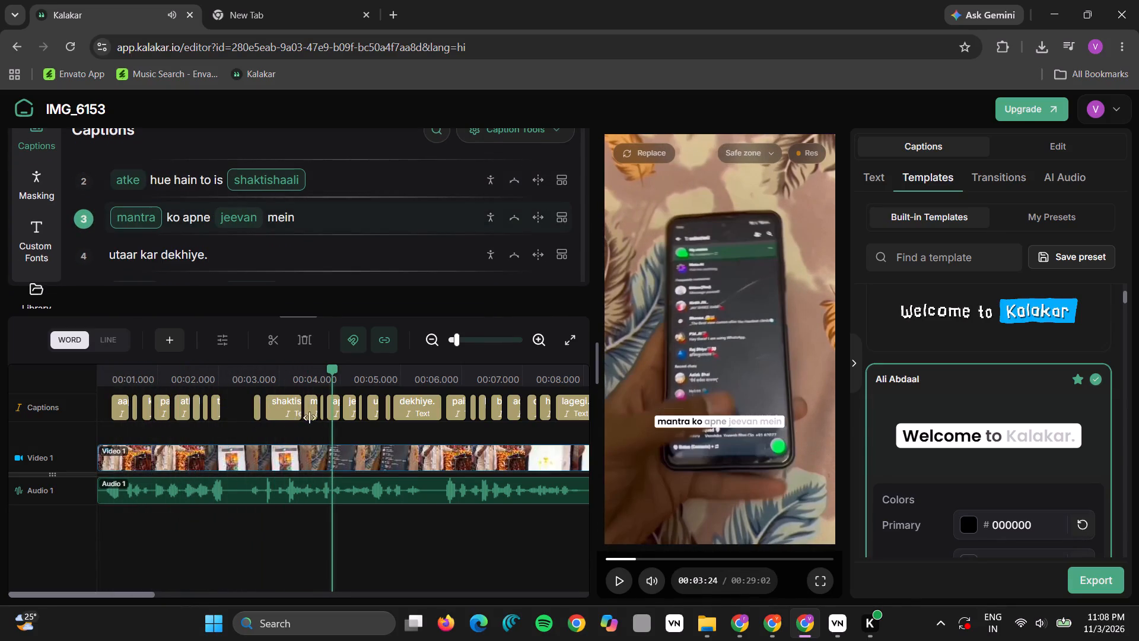
pyautogui.moveTo(310, 418); pyautogui.dragTo(362, 412)
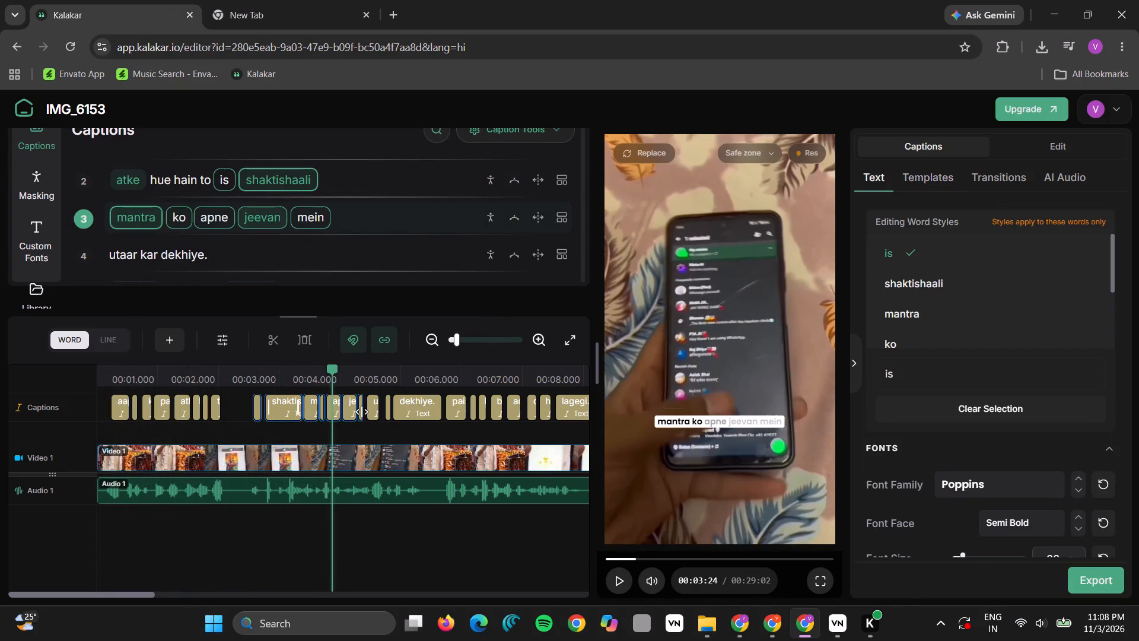
pyautogui.press('Delete')
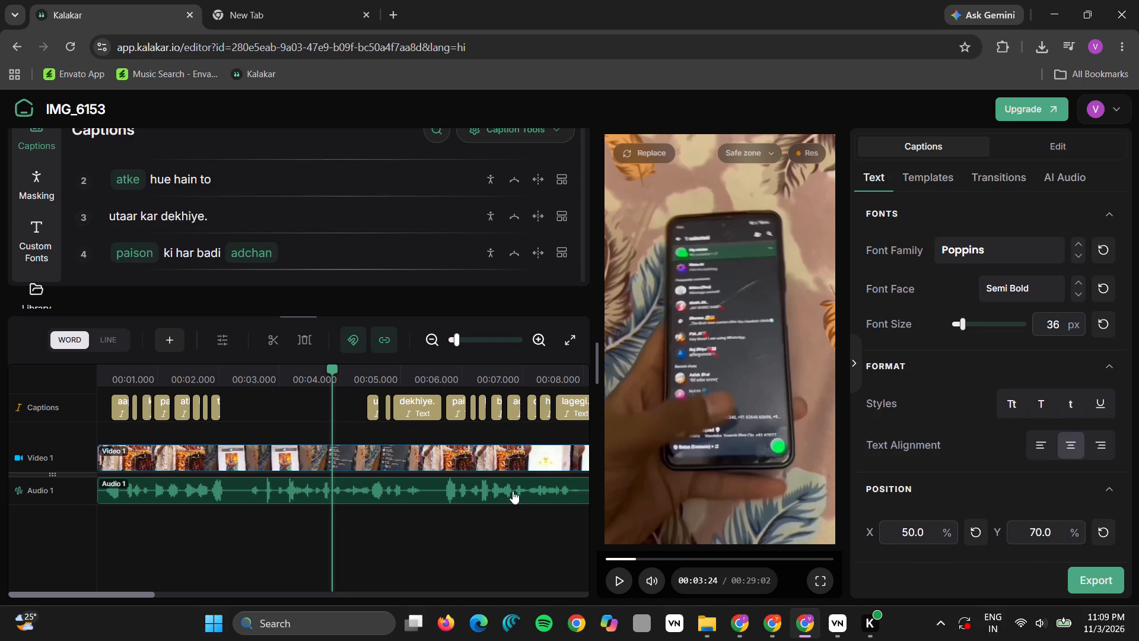
# Replay the opening and delete the caption words "hain to" after "atke hue".
pyautogui.click(613, 561)
pyautogui.press('space')
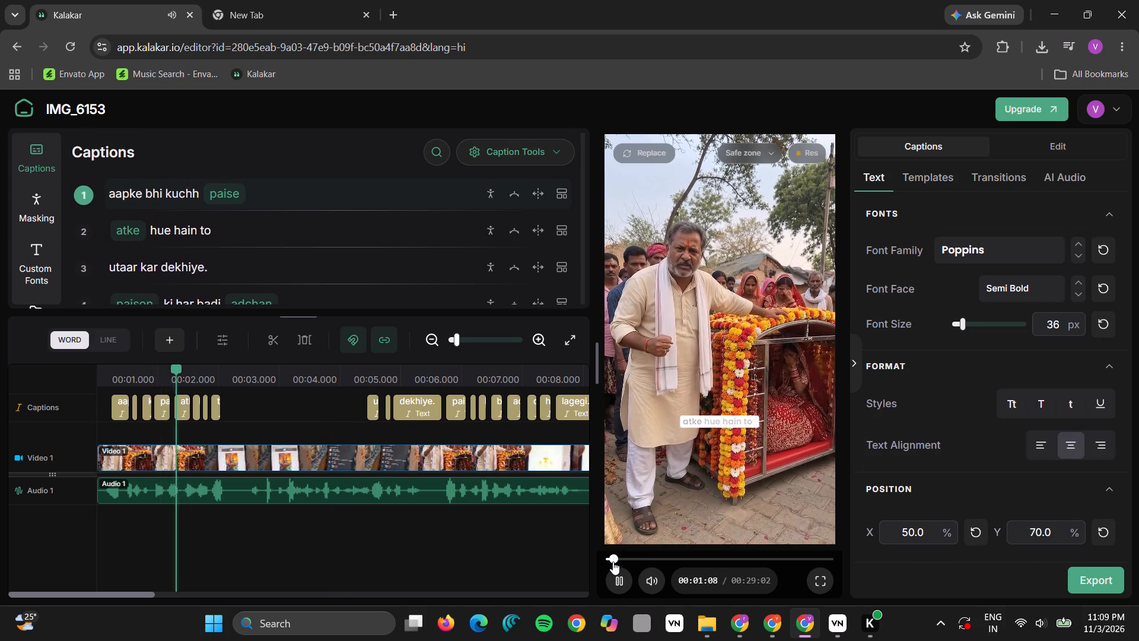
pyautogui.press('space')
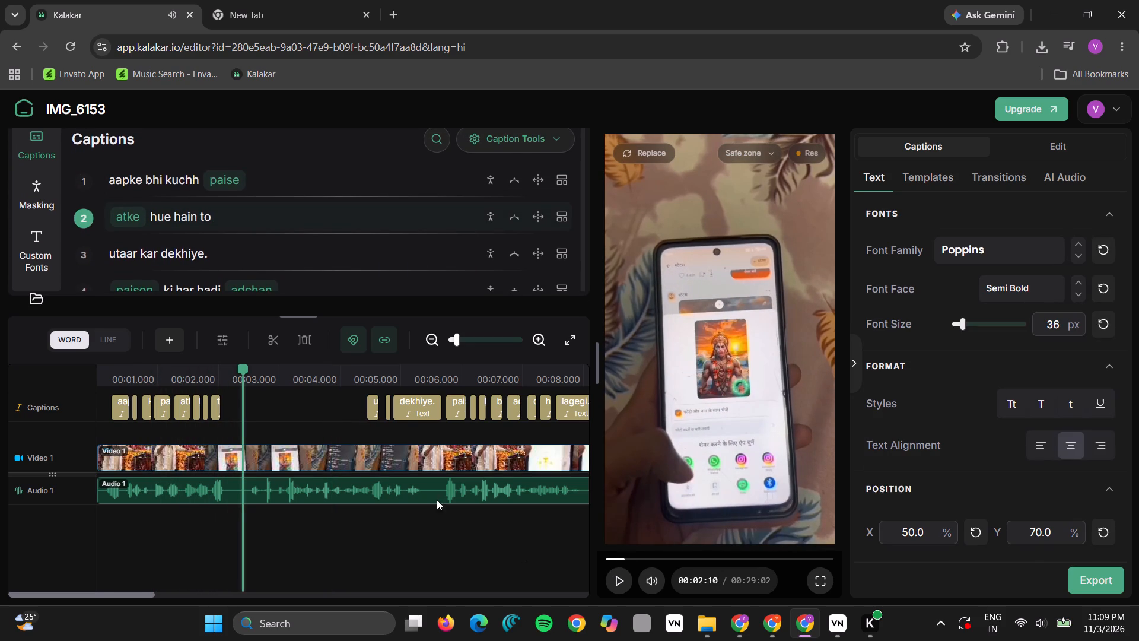
pyautogui.moveTo(288, 421); pyautogui.dragTo(208, 412)
pyautogui.press('Delete')
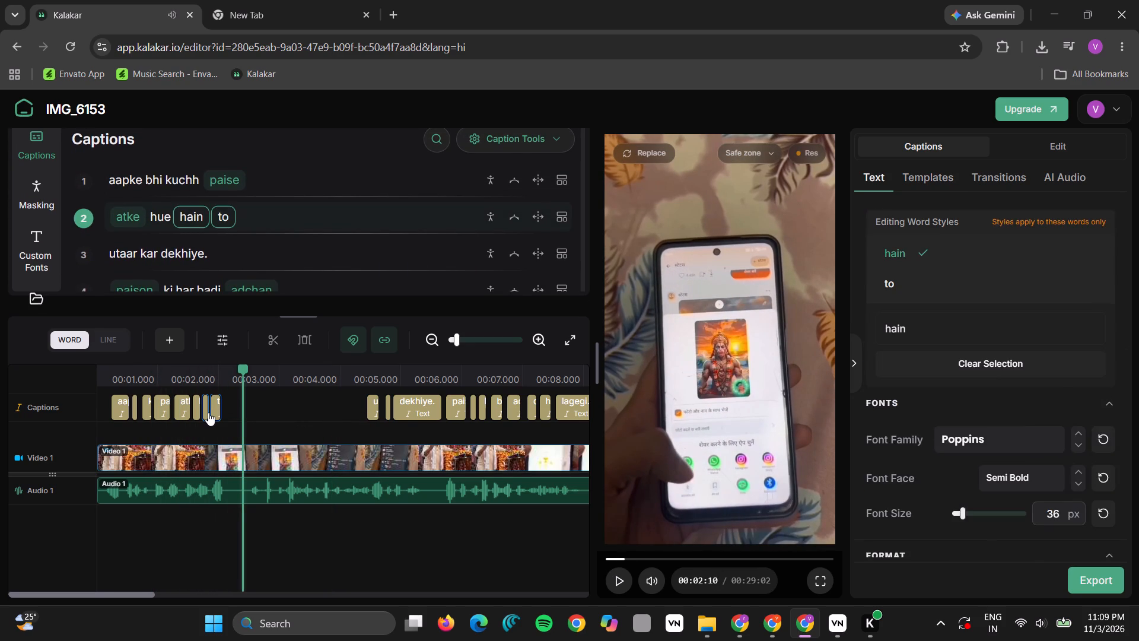
pyautogui.press('Left')
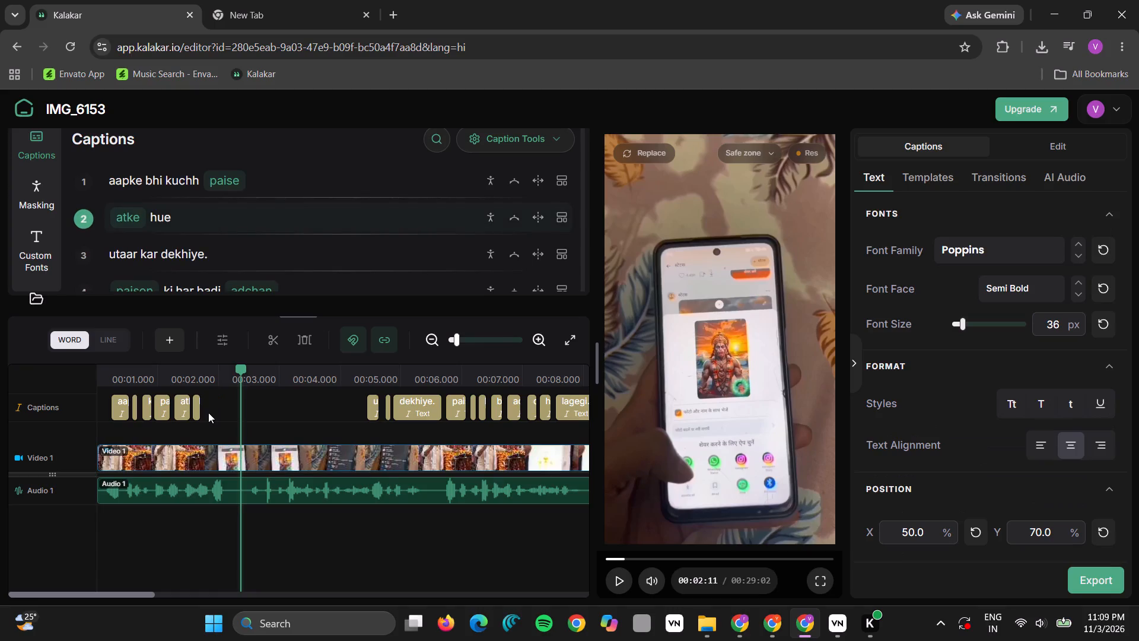
# Play the video from near the beginning through the caption "door hone lagegi." to check caption timing against the footage.
pyautogui.click(615, 561)
pyautogui.press('space')
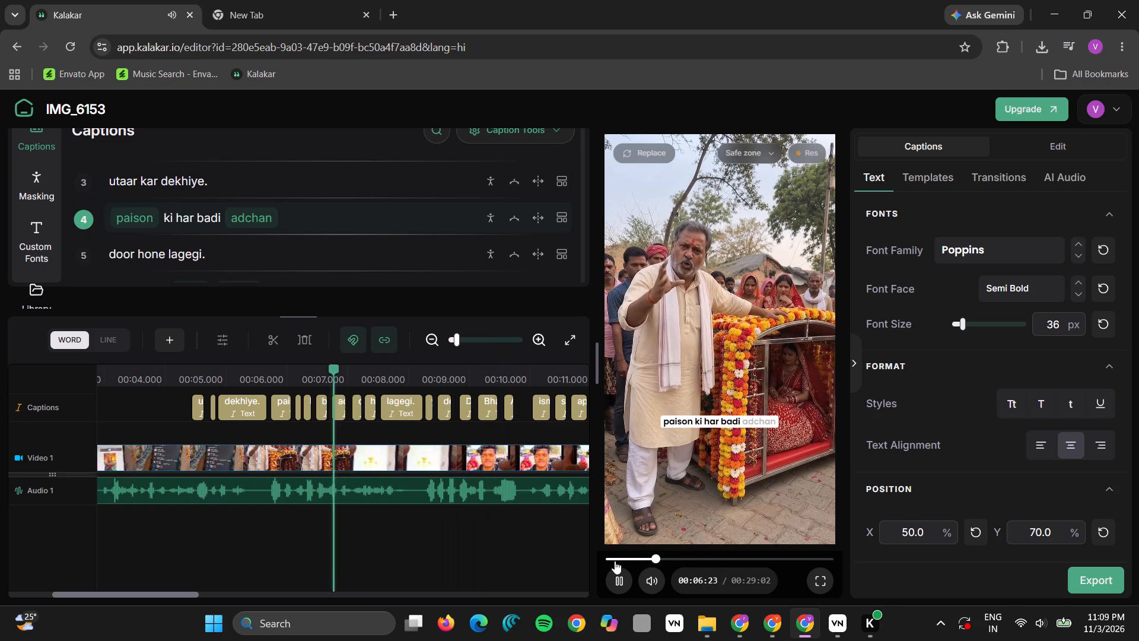
pyautogui.press('space')
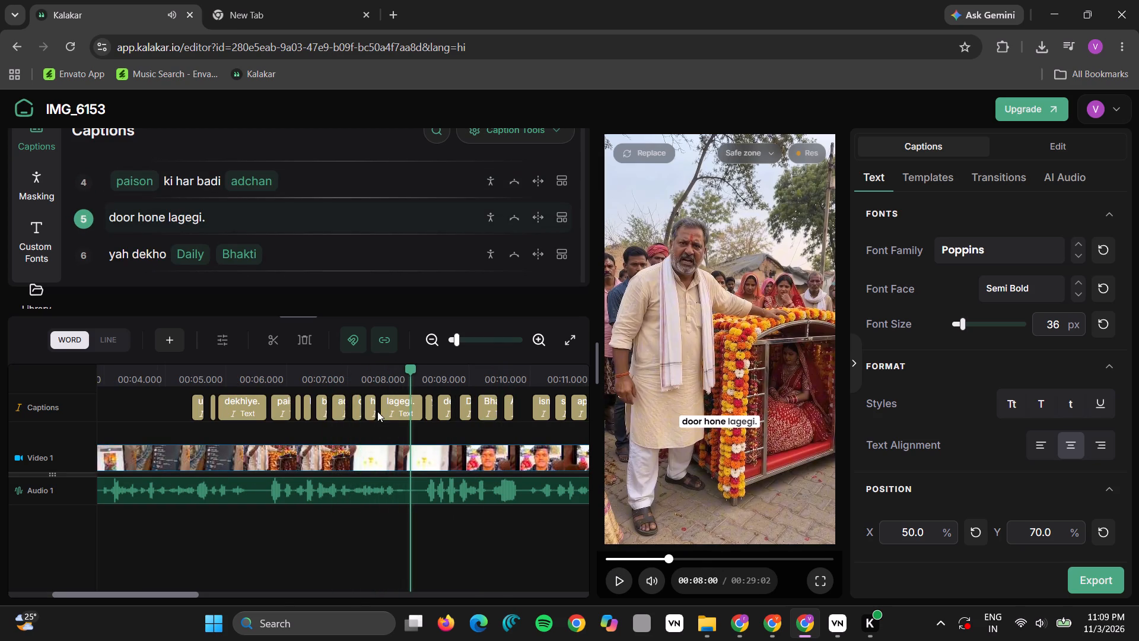
# Delete the caption words after "door", from "hone lagegi." up to just before "photo daalo", from the timeline.
pyautogui.moveTo(375, 426); pyautogui.dragTo(584, 402)
pyautogui.press('Delete')
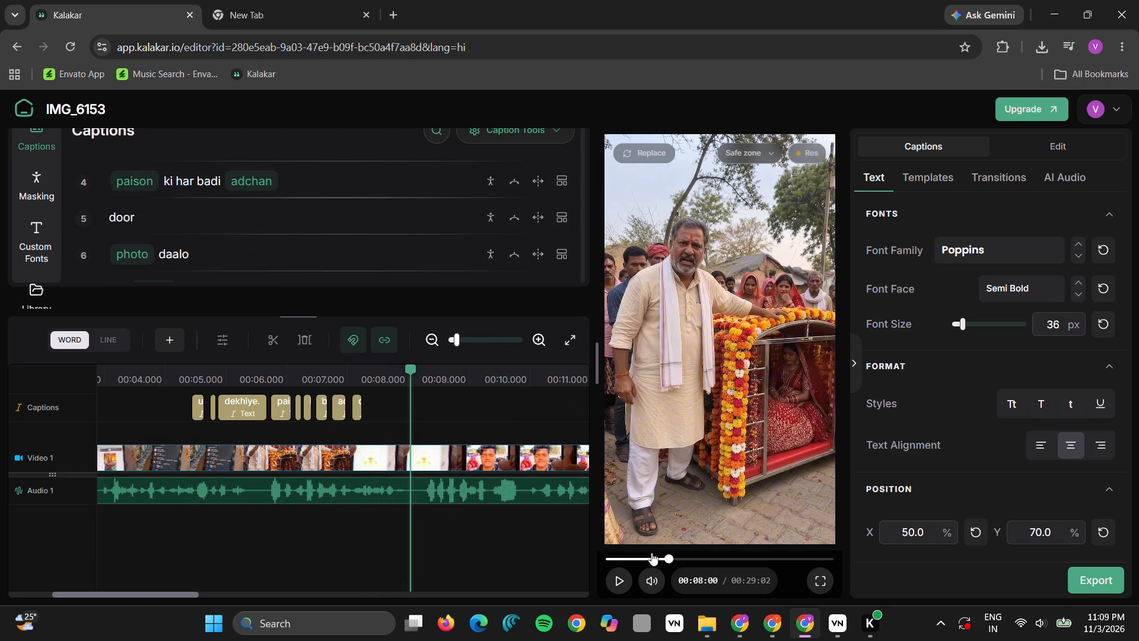
# Replay the video from near the beginning to about 10 s and delete all remaining captions from "photo daalo" to the end.
pyautogui.click(616, 558)
pyautogui.press('space')
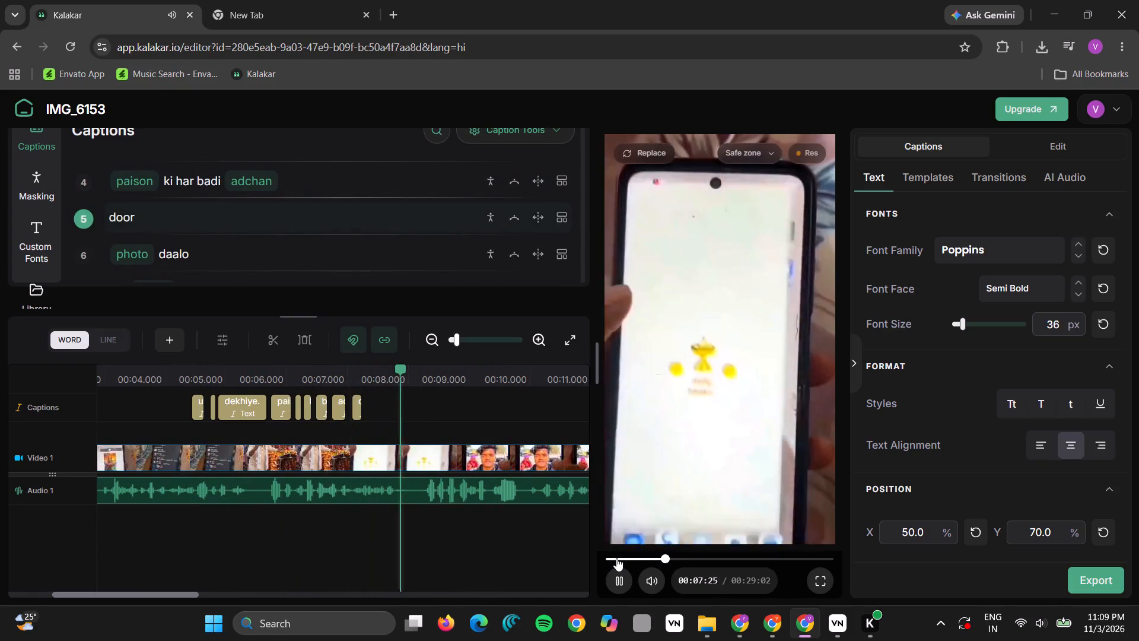
pyautogui.hscroll(-2, 470, 515)
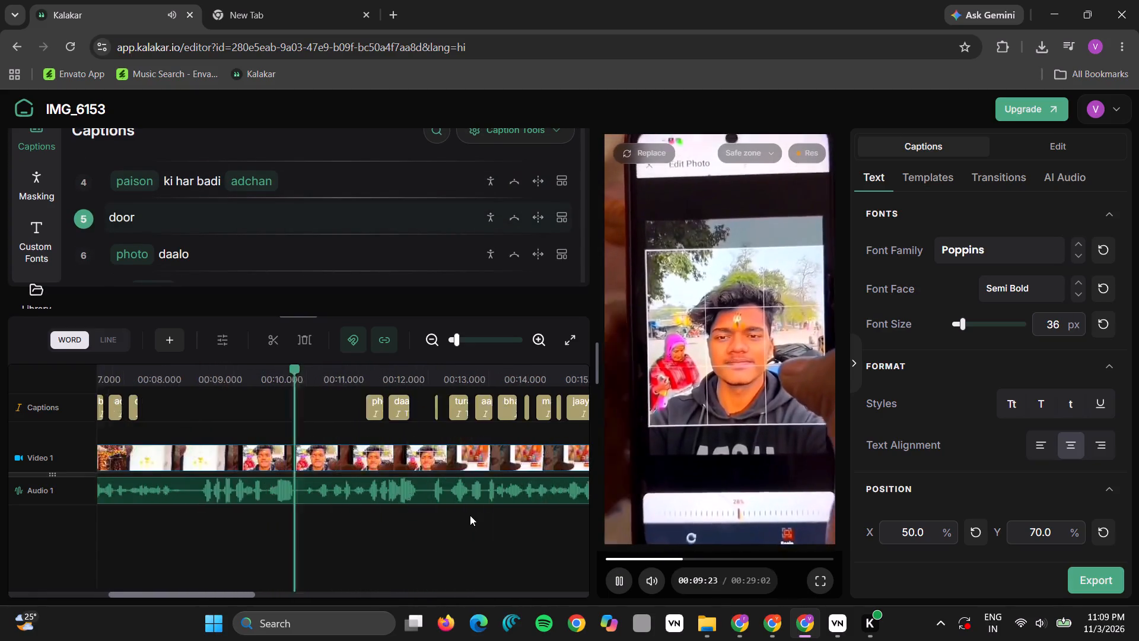
pyautogui.hscroll(-2, 470, 515)
pyautogui.press('space')
pyautogui.hscroll(-4, 470, 515)
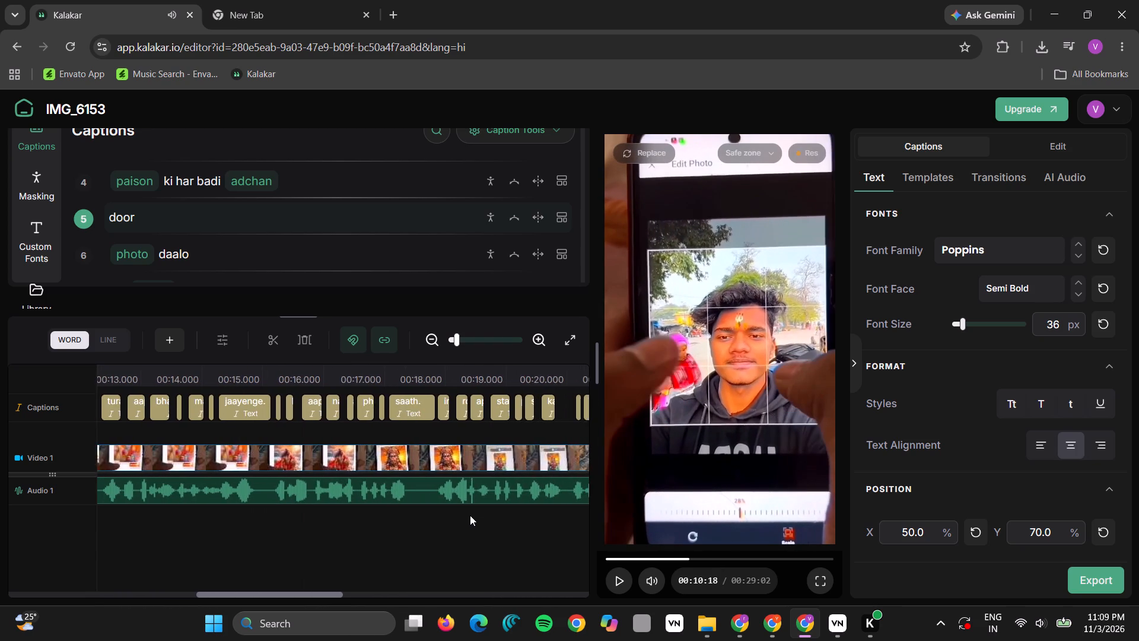
pyautogui.hscroll(-4, 470, 515)
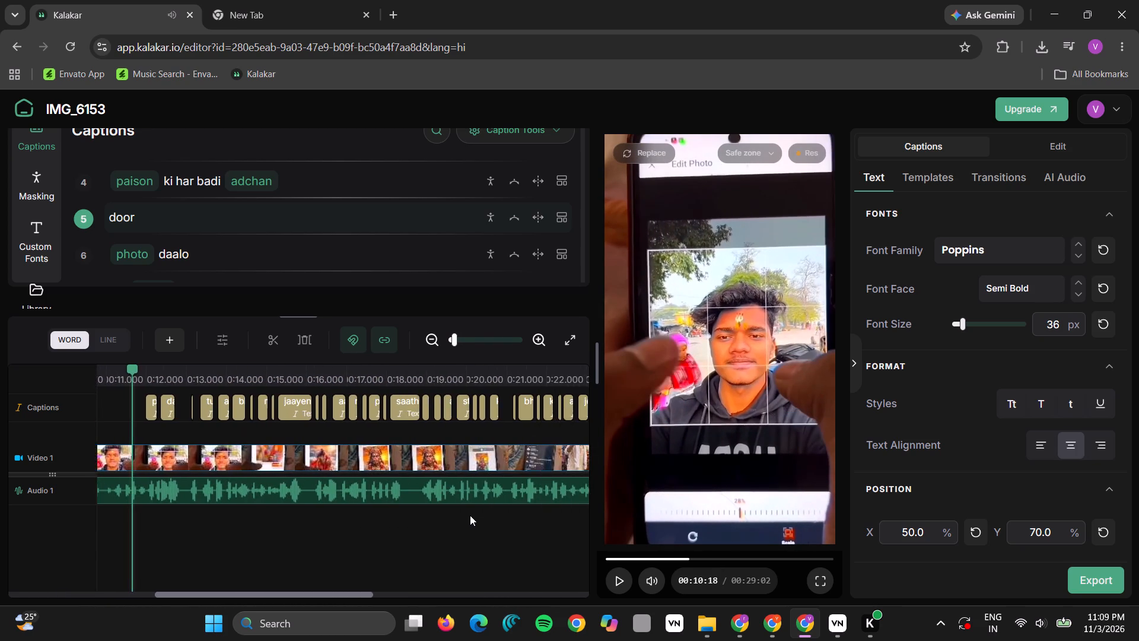
pyautogui.hscroll(-5, 470, 515)
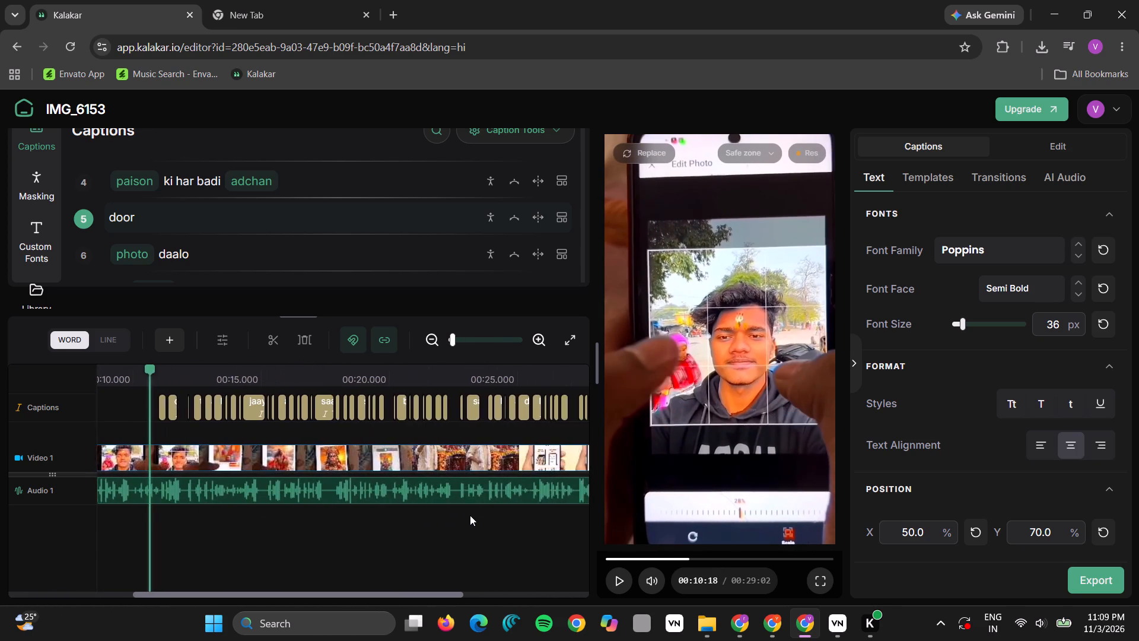
pyautogui.moveTo(250, 420); pyautogui.dragTo(498, 423)
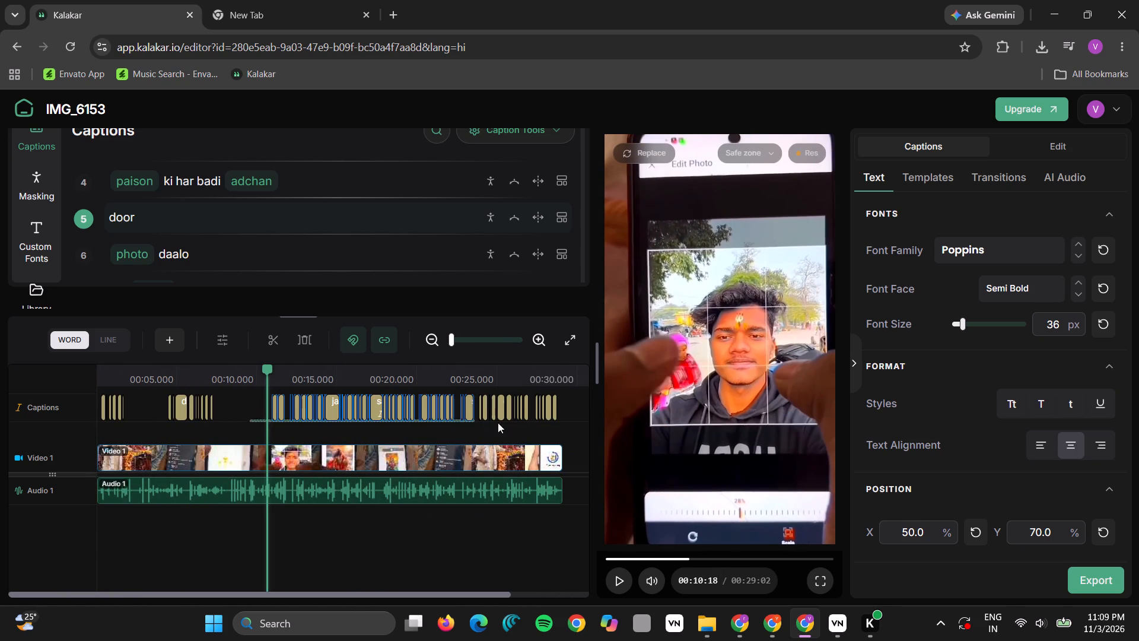
pyautogui.moveTo(498, 423); pyautogui.dragTo(561, 416)
pyautogui.press('Delete')
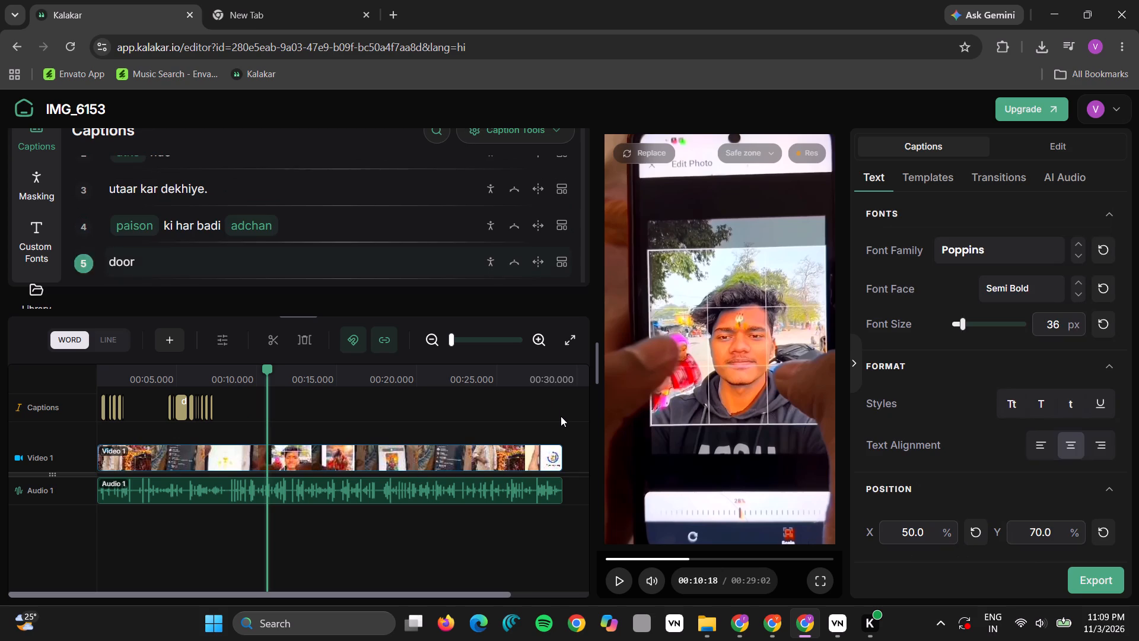
# Play the rest of the video to its end and render the IMG_6153 export as a 1080P video.
pyautogui.press('space')
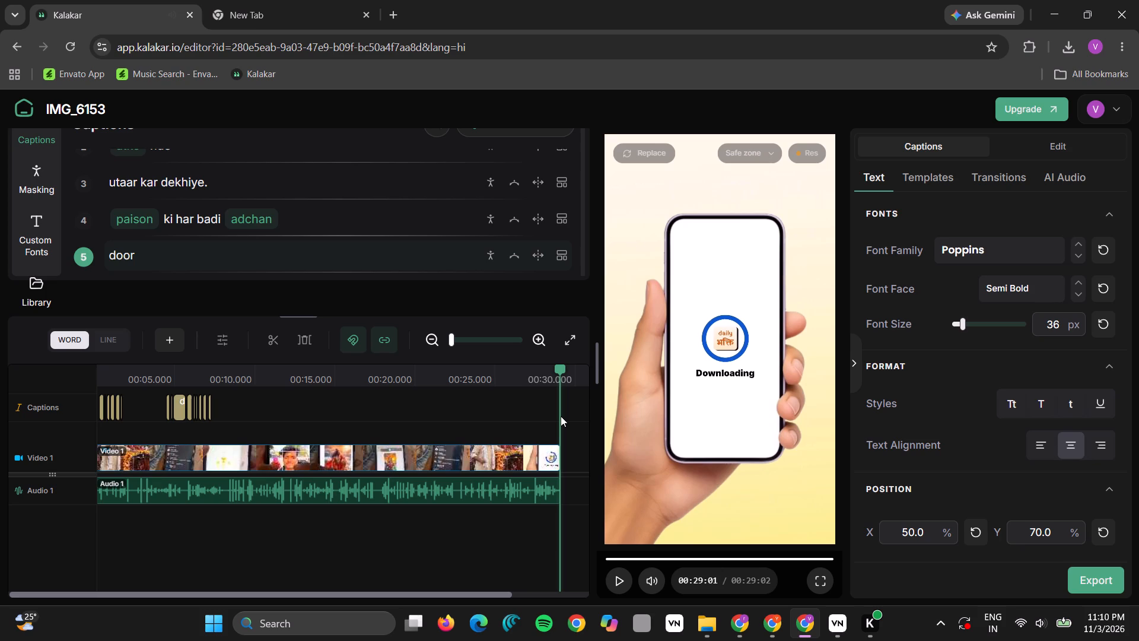
pyautogui.click(1076, 570)
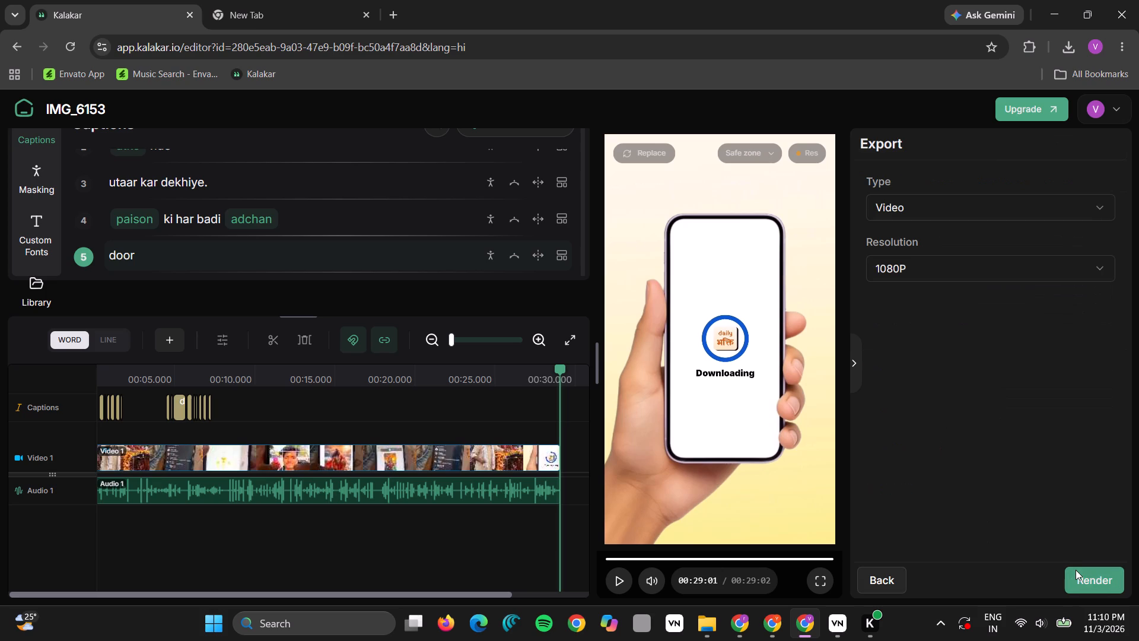
pyautogui.click(1088, 573)
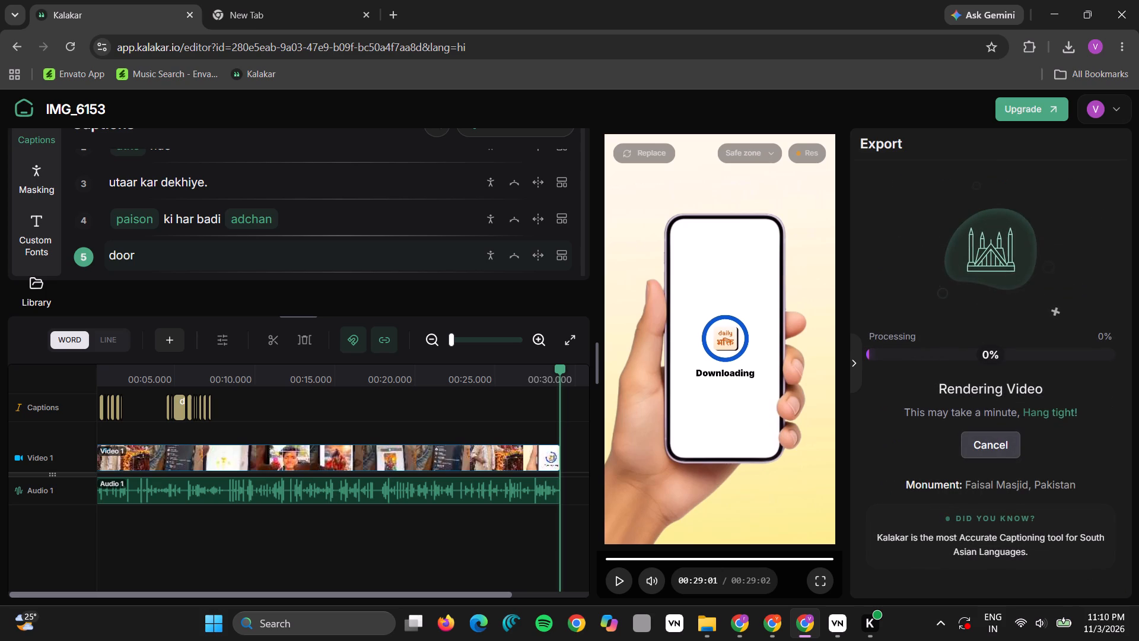
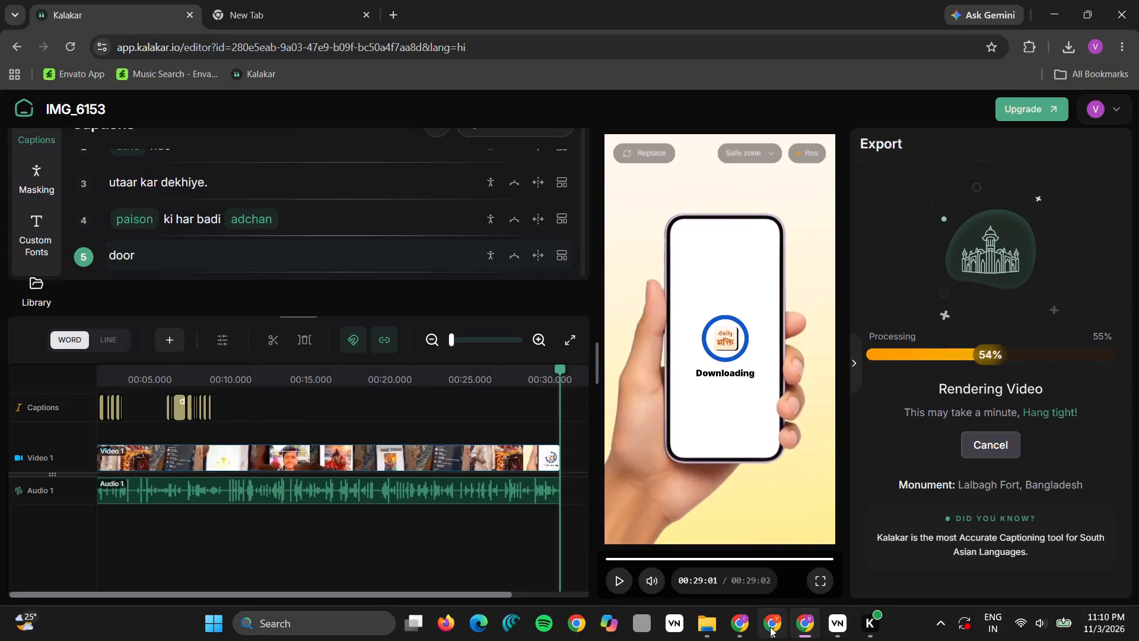
# Switch to Google Drive, rename IMG_6153.MOV in the without sub folder as hook3.MOV, and return to the 3nov 4 folder.
pyautogui.click(770, 627)
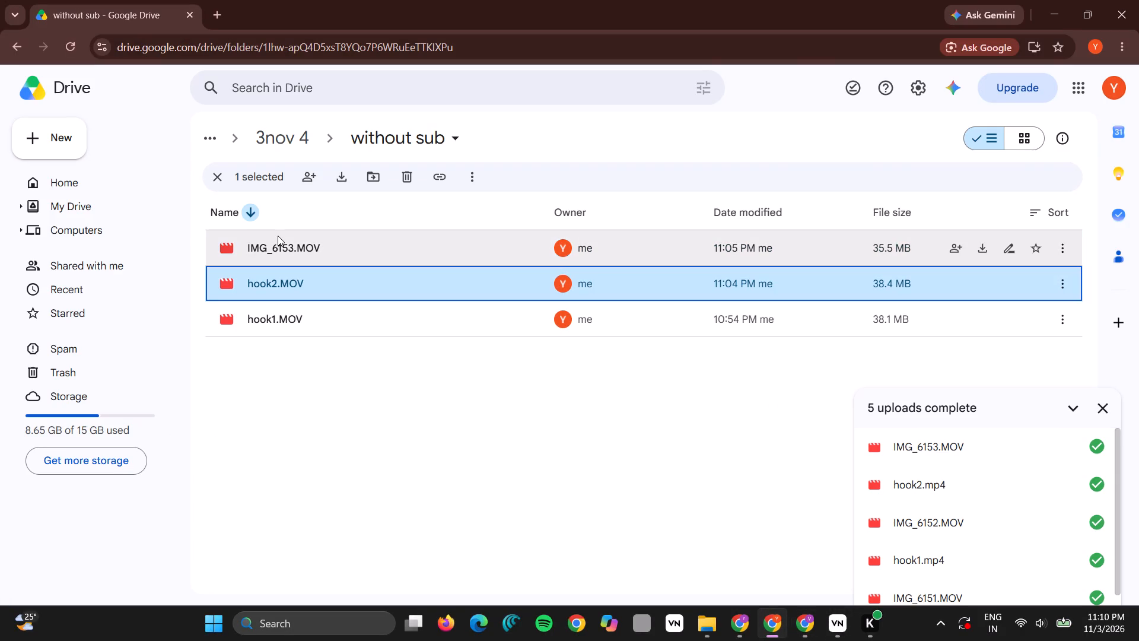
pyautogui.rightClick(278, 236)
pyautogui.click(371, 320)
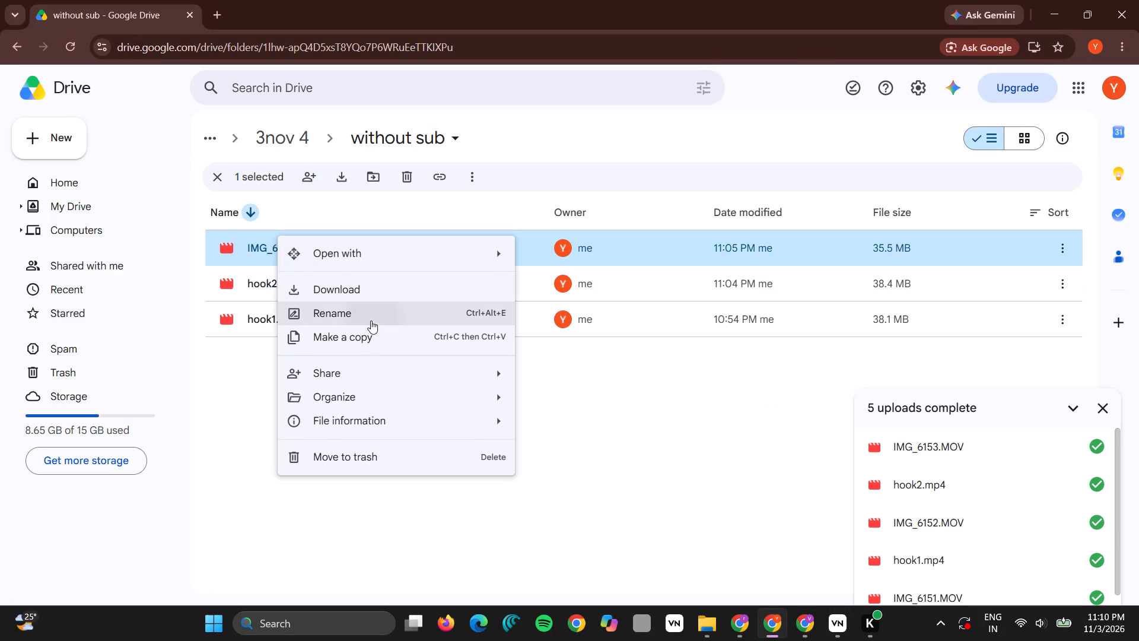
pyautogui.write('hook')
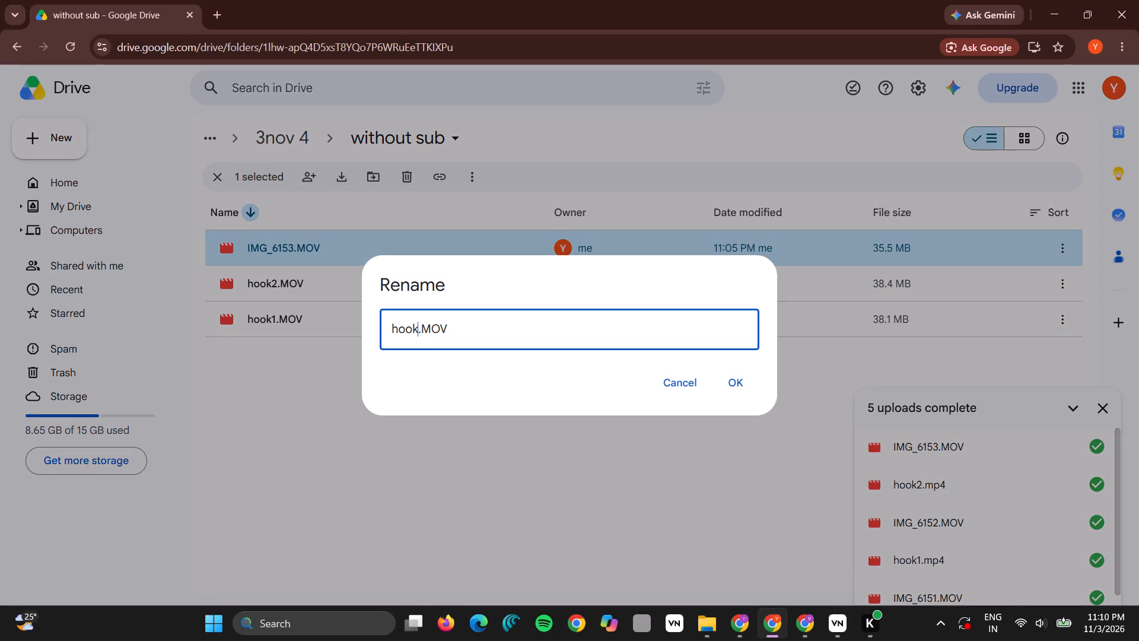
pyautogui.press('3')
pyautogui.press('Return')
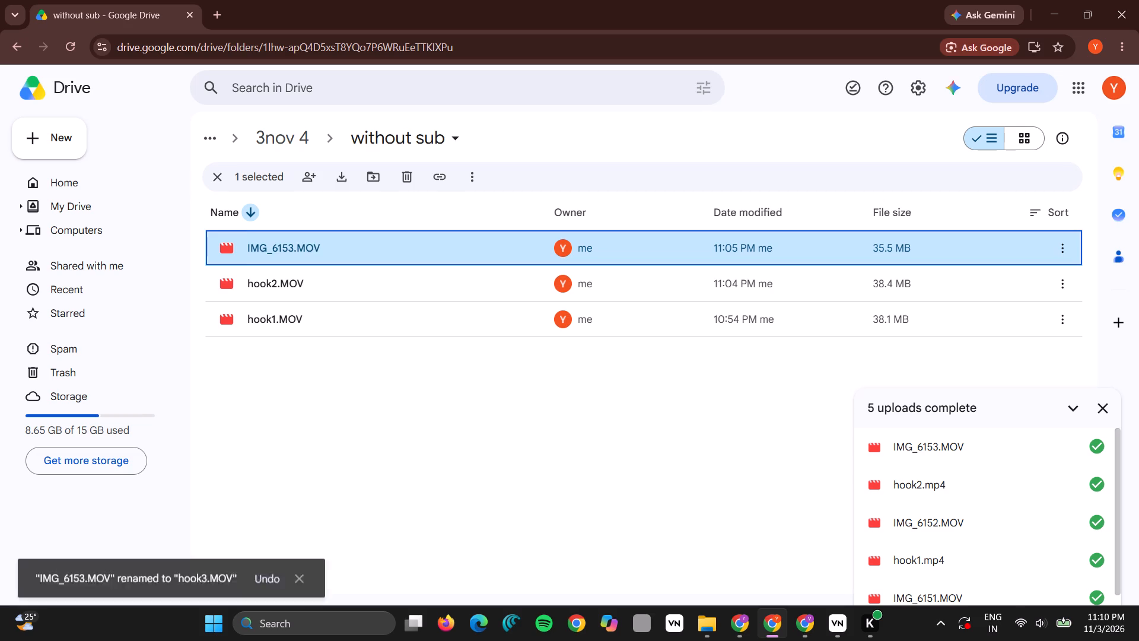
pyautogui.click(26, 46)
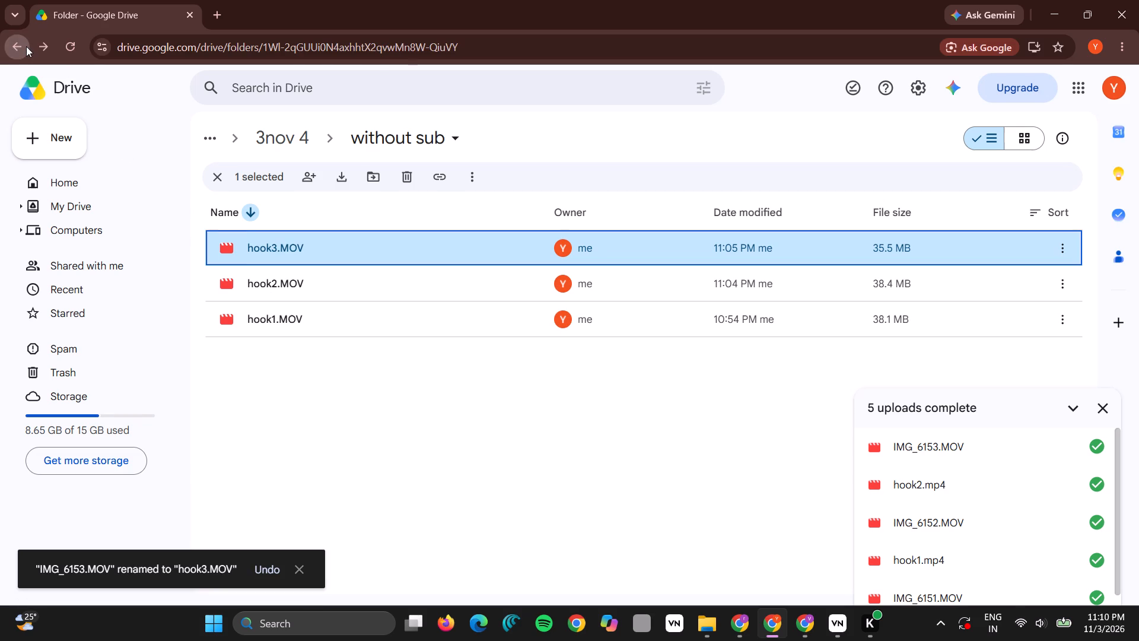
# Download the rendered IMG_6153 video from Kalakar into the final folder as hook3, replacing the existing hook3.mp4.
pyautogui.hscroll(1, 26, 46)
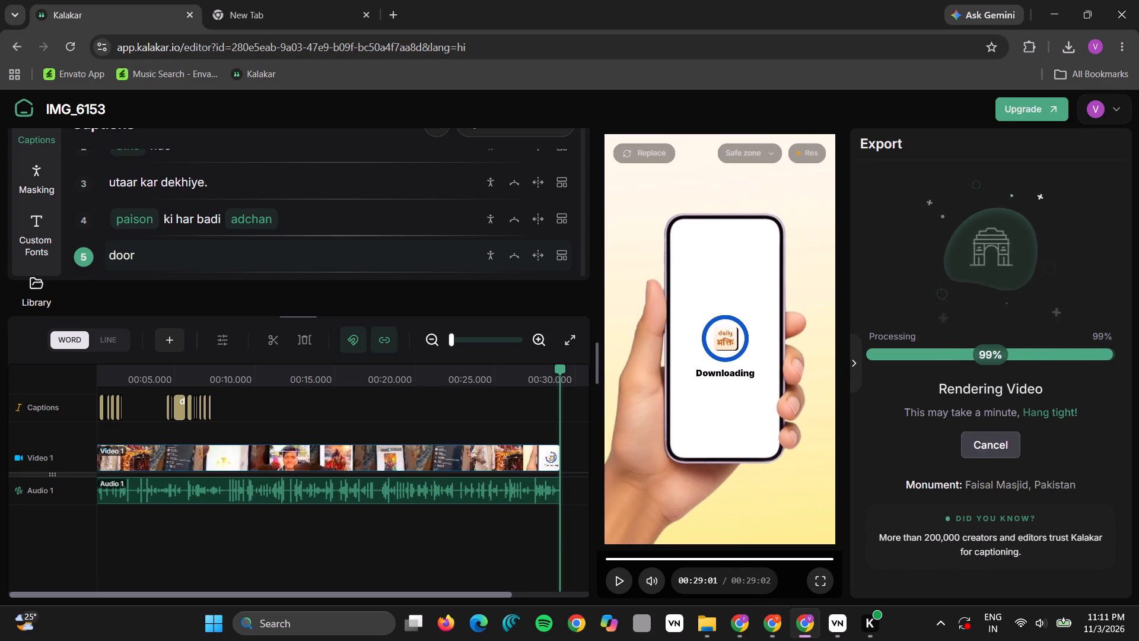
pyautogui.click(1049, 465)
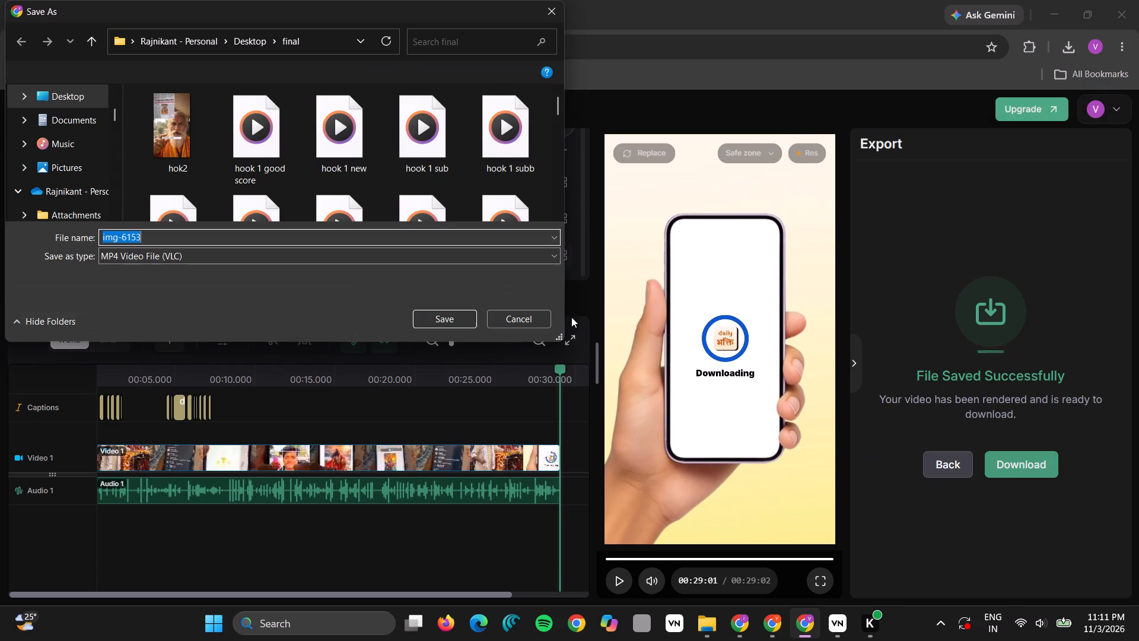
pyautogui.write('hook')
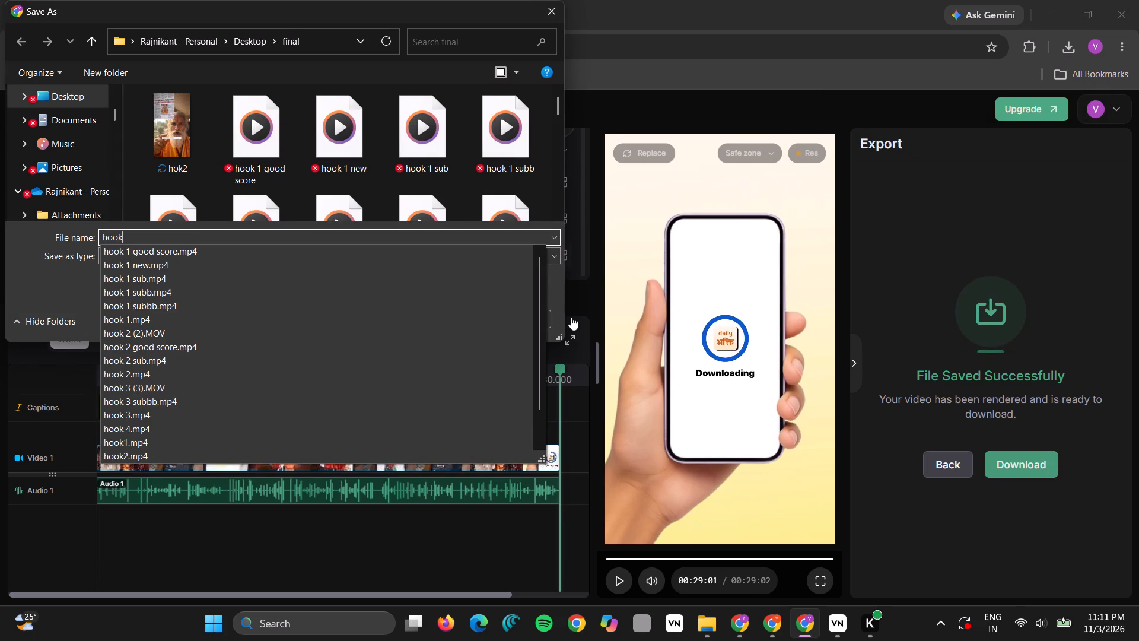
pyautogui.press('3')
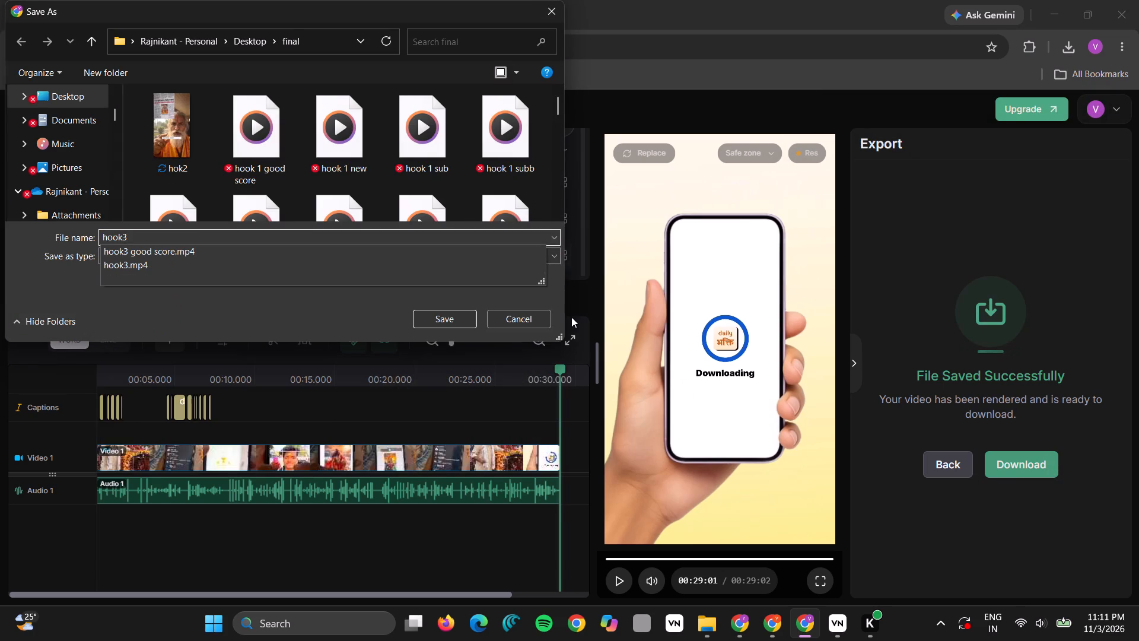
pyautogui.press('Return')
pyautogui.press('Return')
pyautogui.press('Return')
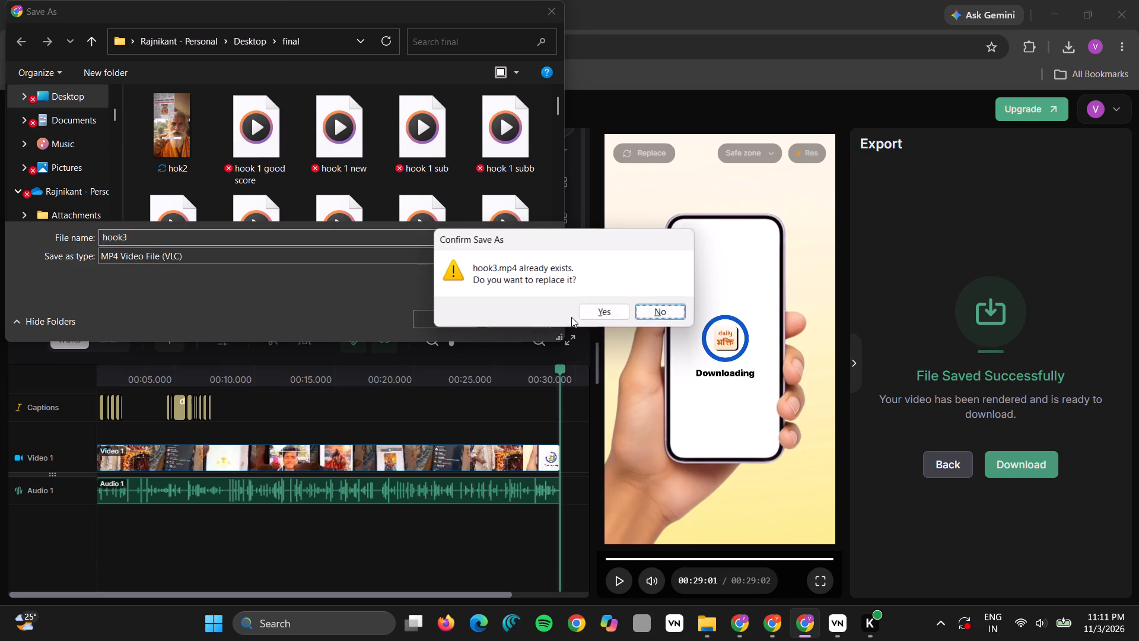
pyautogui.press('Left')
pyautogui.press('Return')
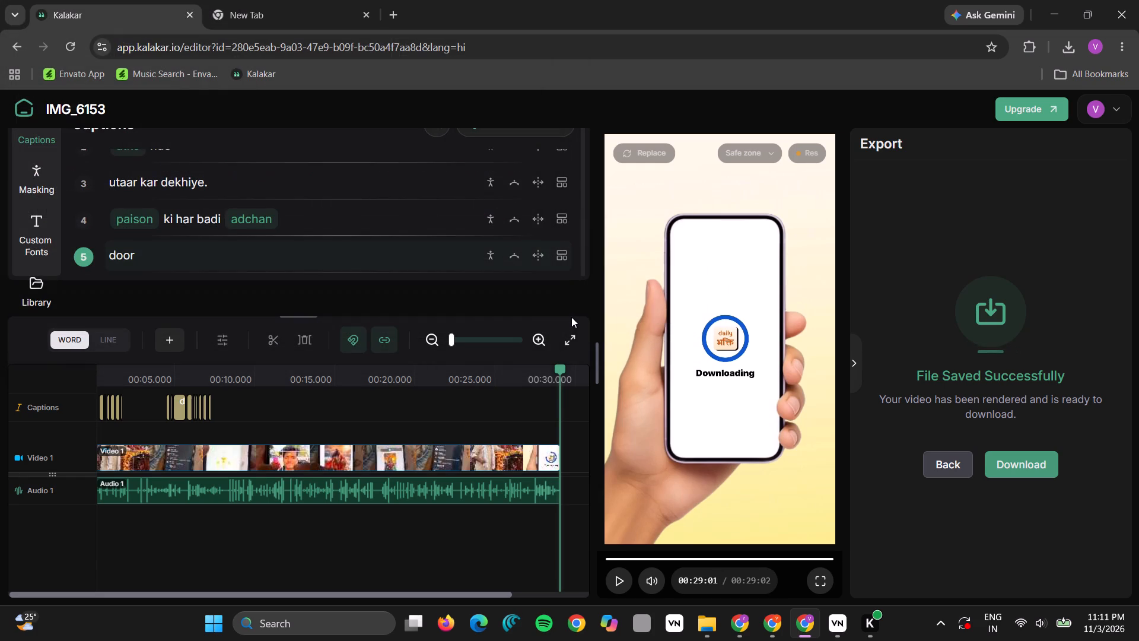
# Upload the newly downloaded hook3.mp4 to the 3nov 4 folder in Google Drive.
pyautogui.moveTo(936, 91); pyautogui.dragTo(866, 456)
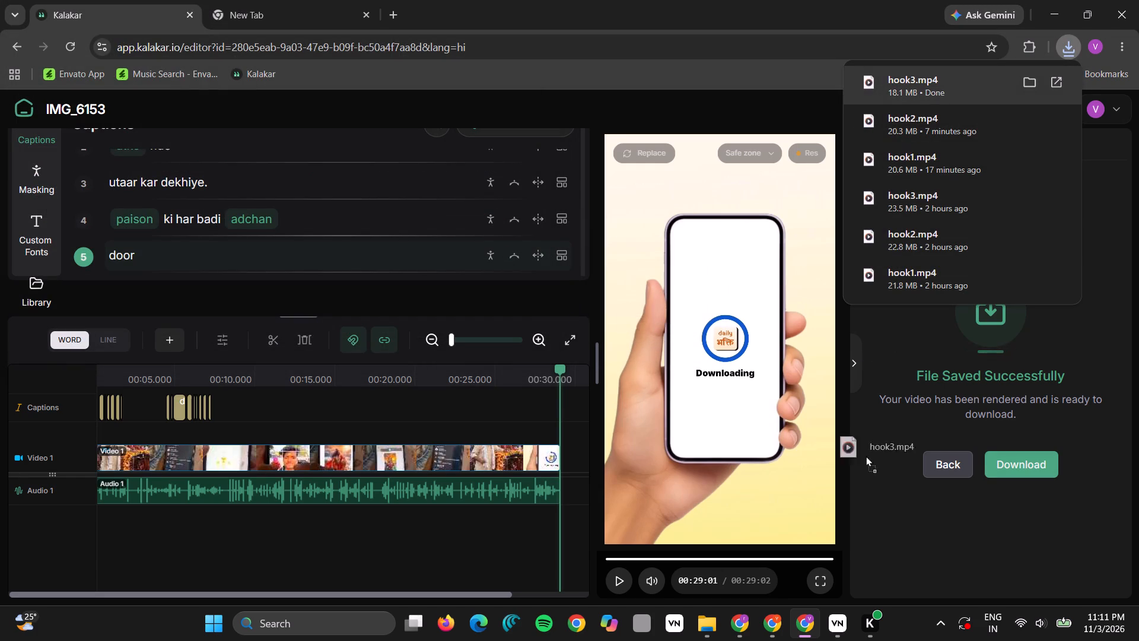
pyautogui.moveTo(866, 456); pyautogui.dragTo(774, 624)
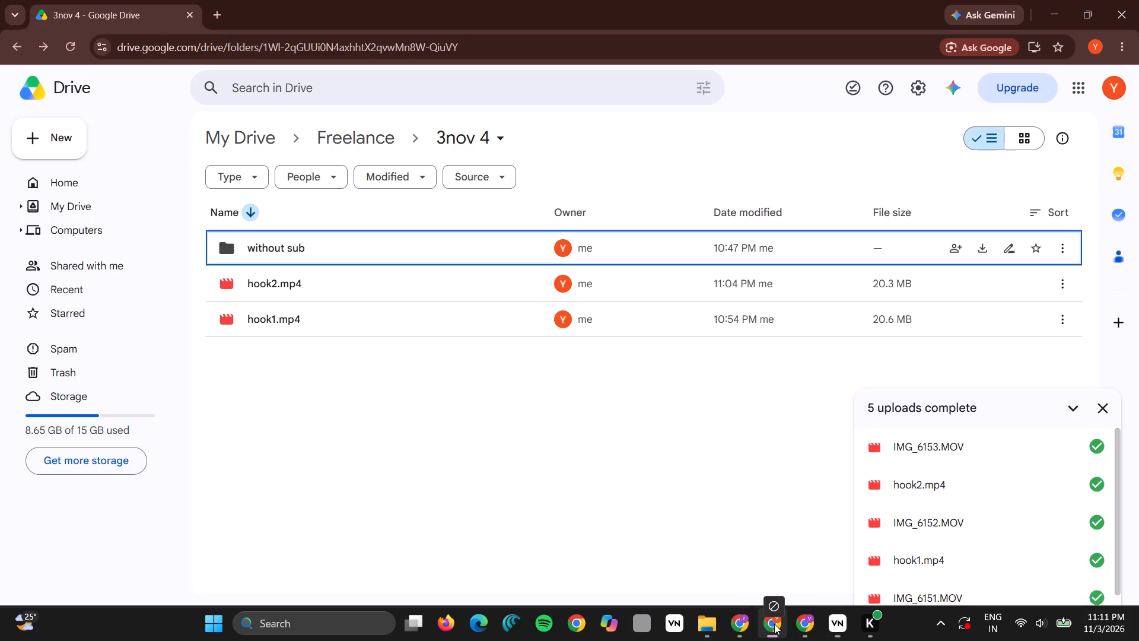
pyautogui.moveTo(774, 624); pyautogui.dragTo(688, 474)
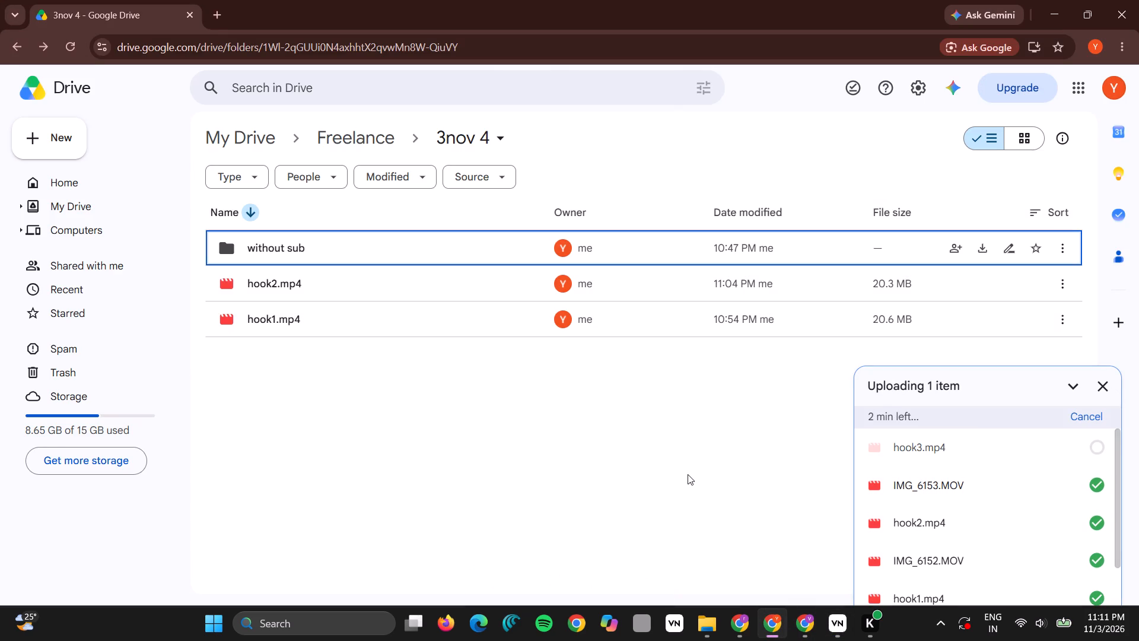
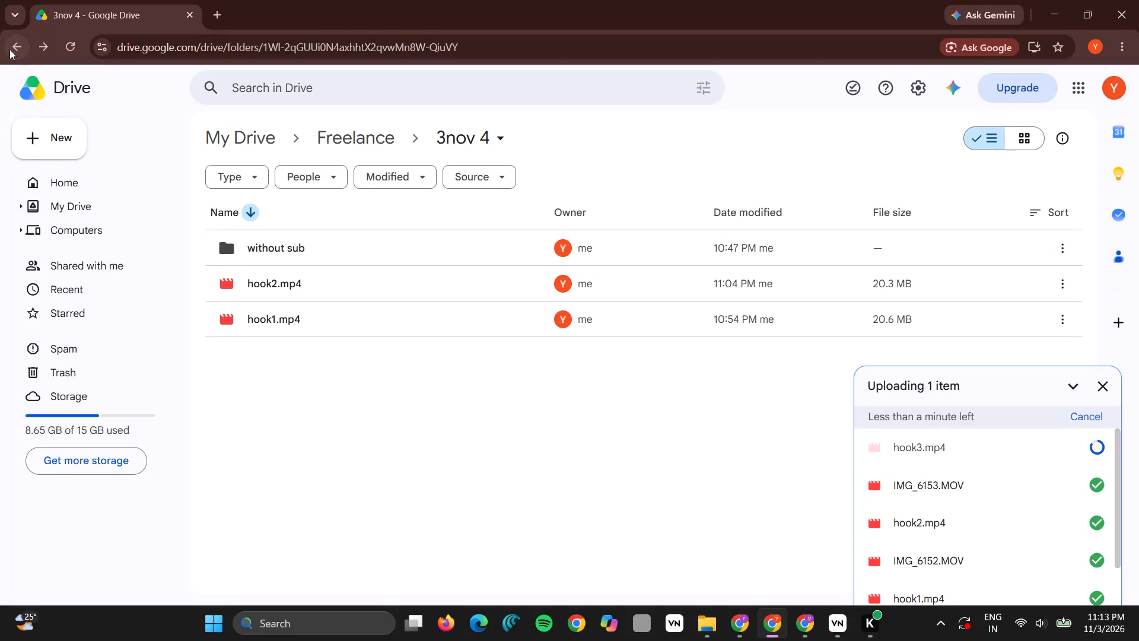
# Return to the Freelance folder and set the 3nov 4 folder's general access to Anyone with the link.
pyautogui.click(9, 48)
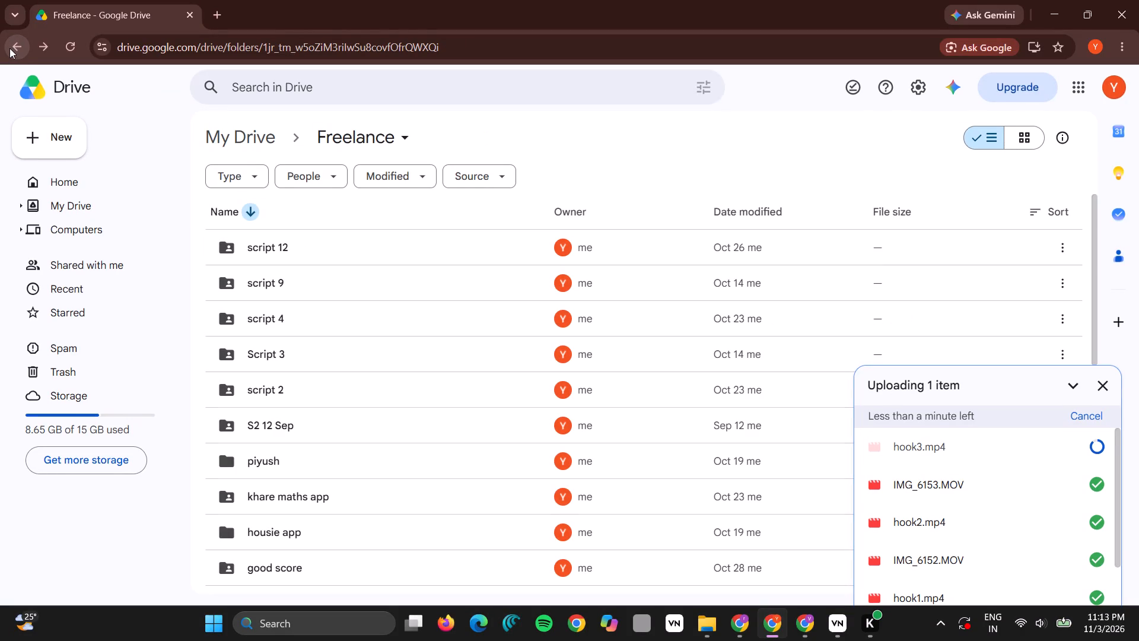
pyautogui.scroll(-6, 300, 431)
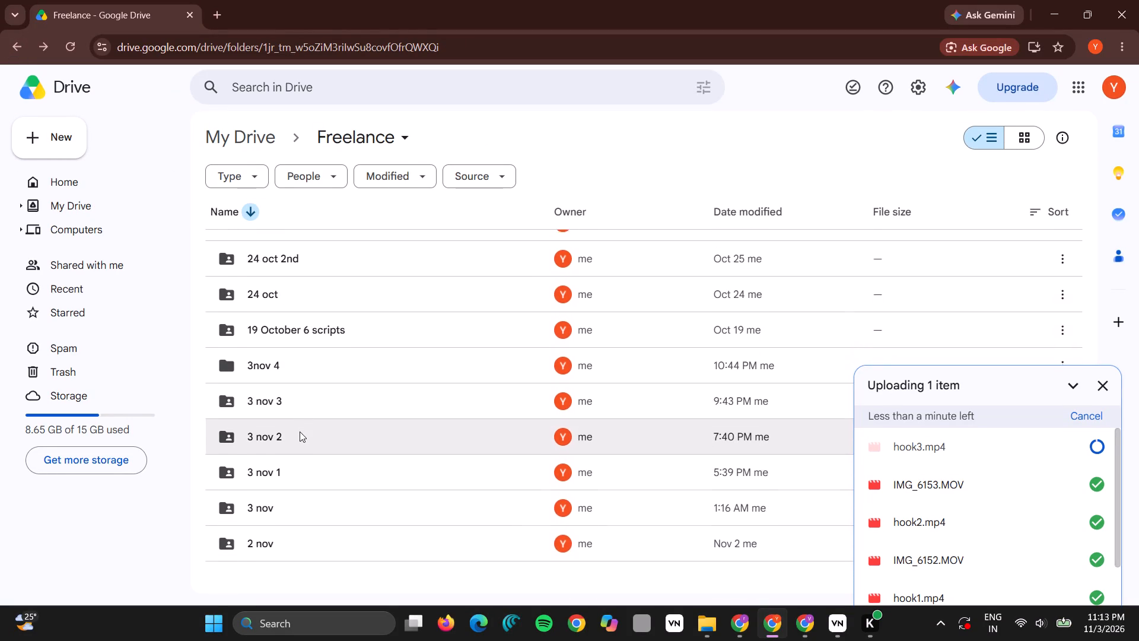
pyautogui.scroll(-1, 300, 431)
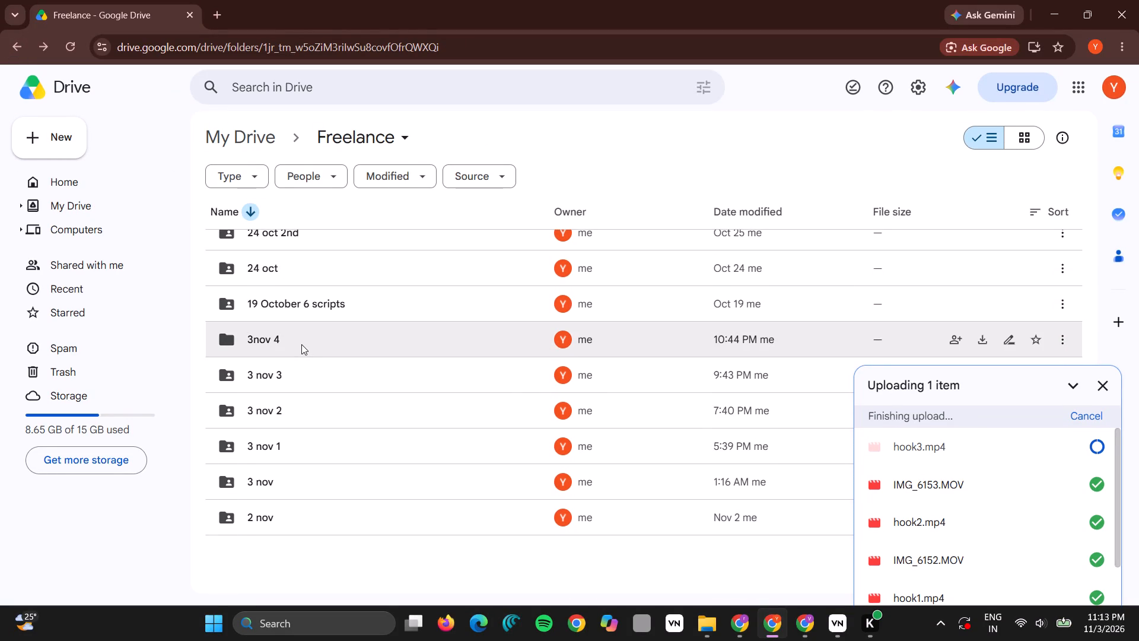
pyautogui.rightClick(301, 344)
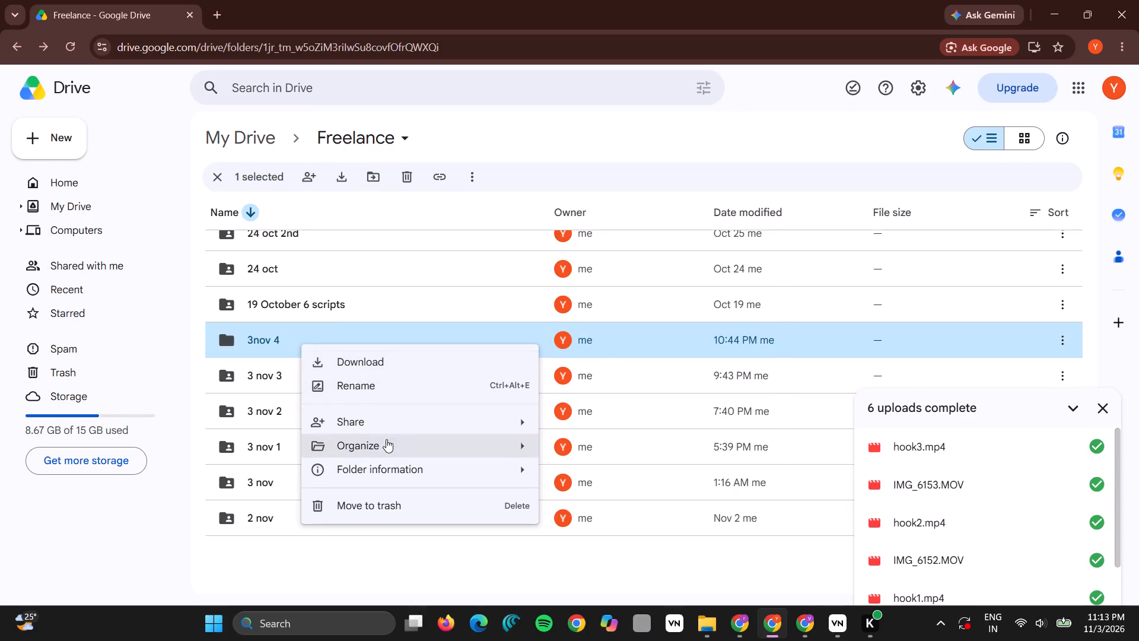
pyautogui.click(581, 423)
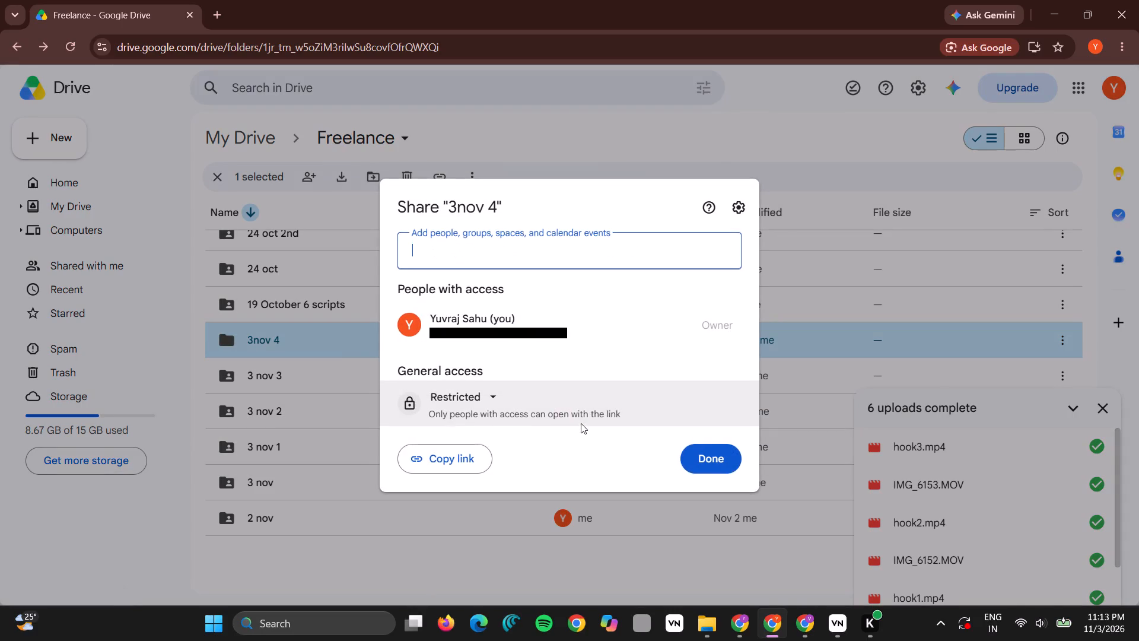
pyautogui.click(442, 402)
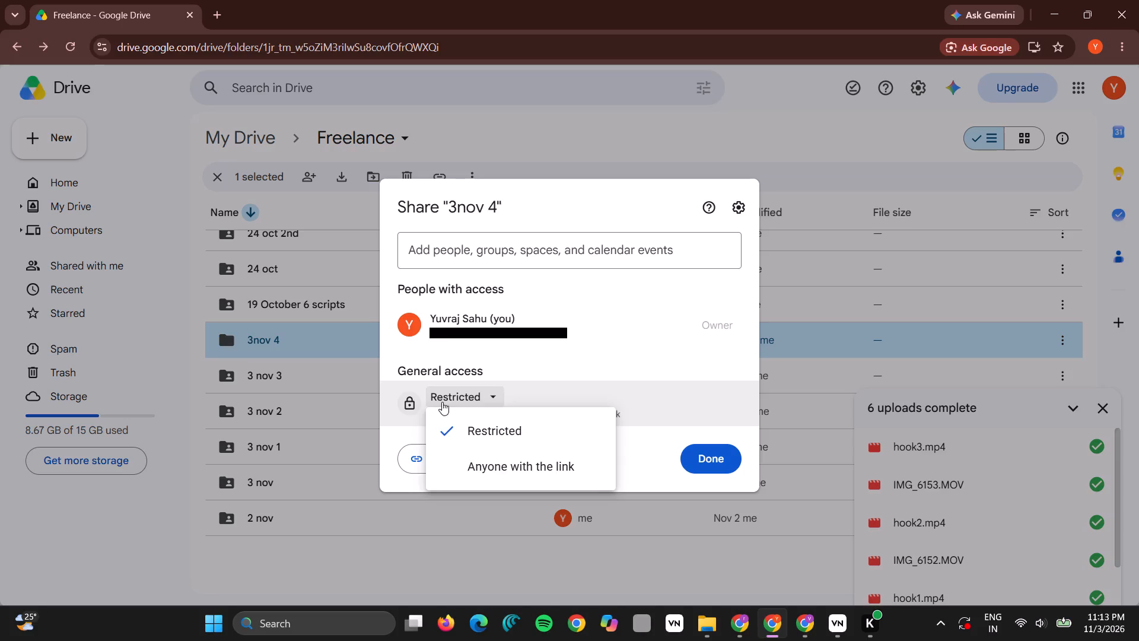
pyautogui.click(477, 463)
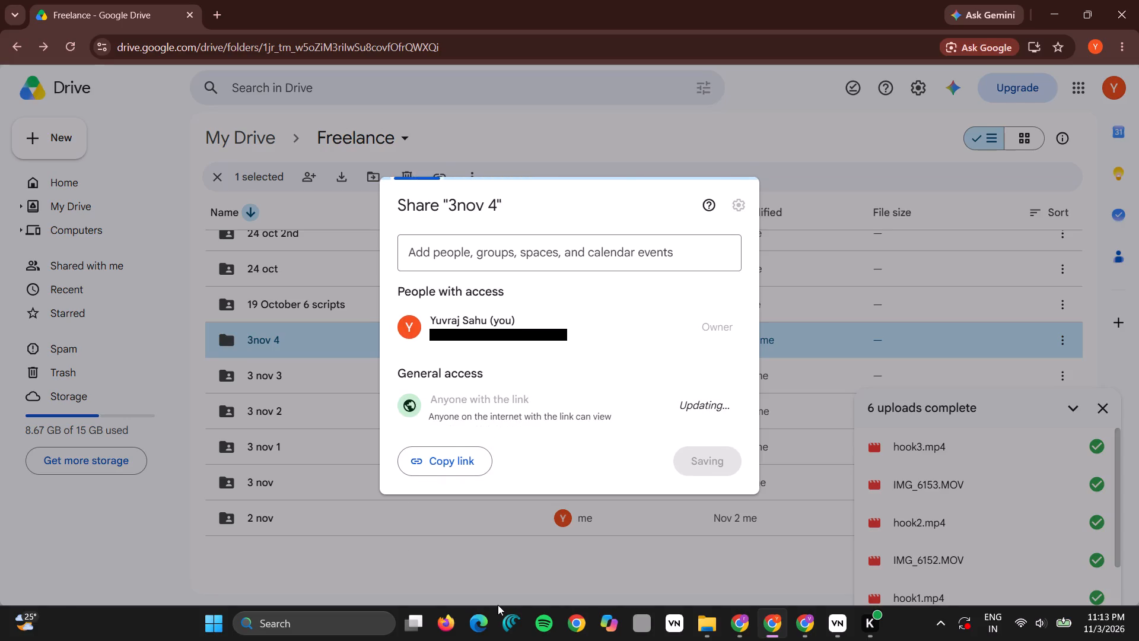
# Copy the sharing link of the 3nov 4 folder.
pyautogui.click(434, 460)
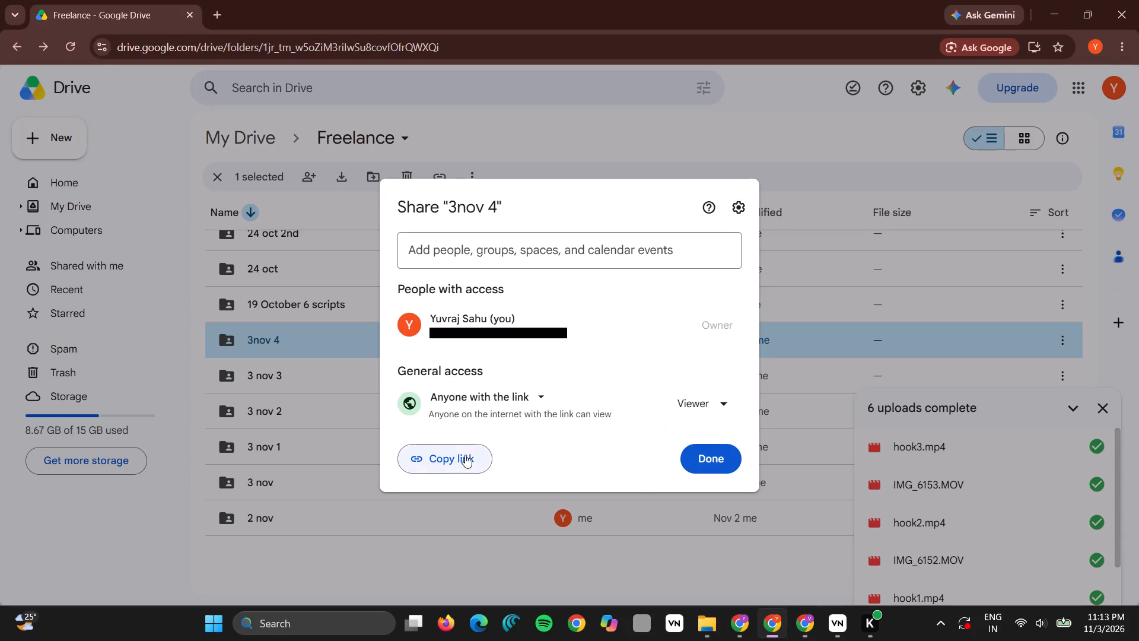
pyautogui.click(473, 453)
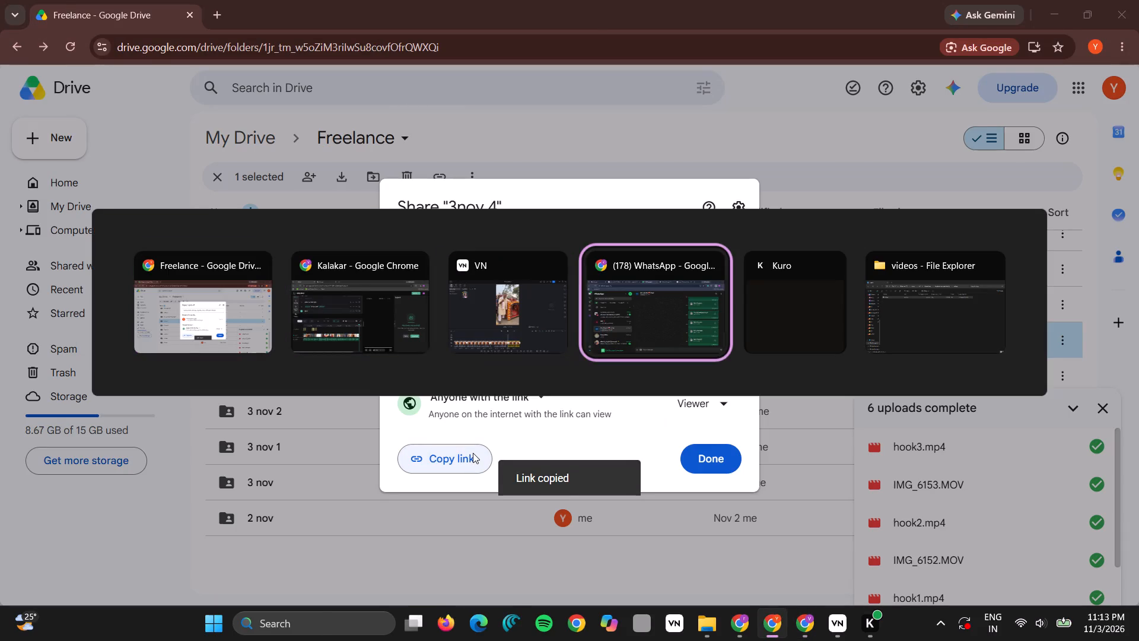